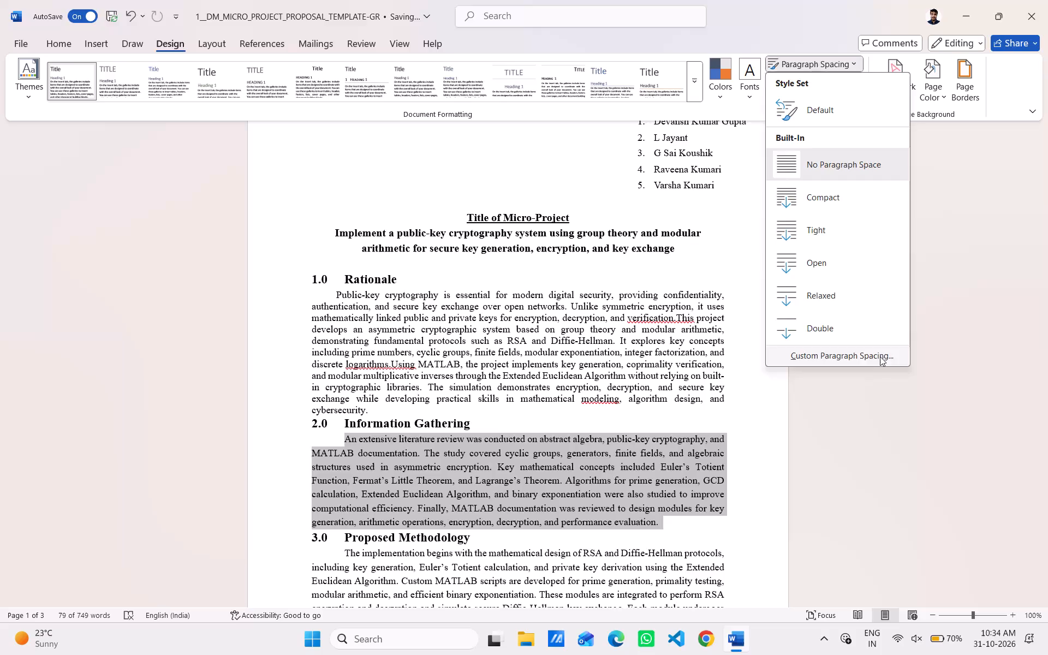
Check the custom paragraph spacing for the Information Gathering paragraph and compare its body text font with the Rationale section's.
left_click(880, 356)
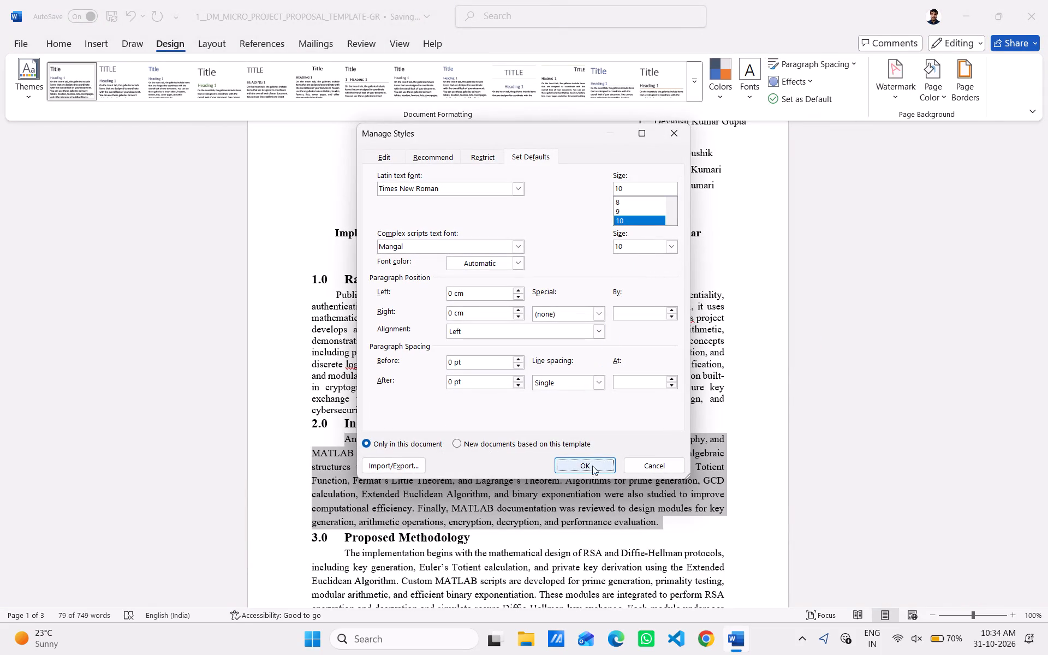
left_click(592, 463)
scroll(613, 490, "down", 1)
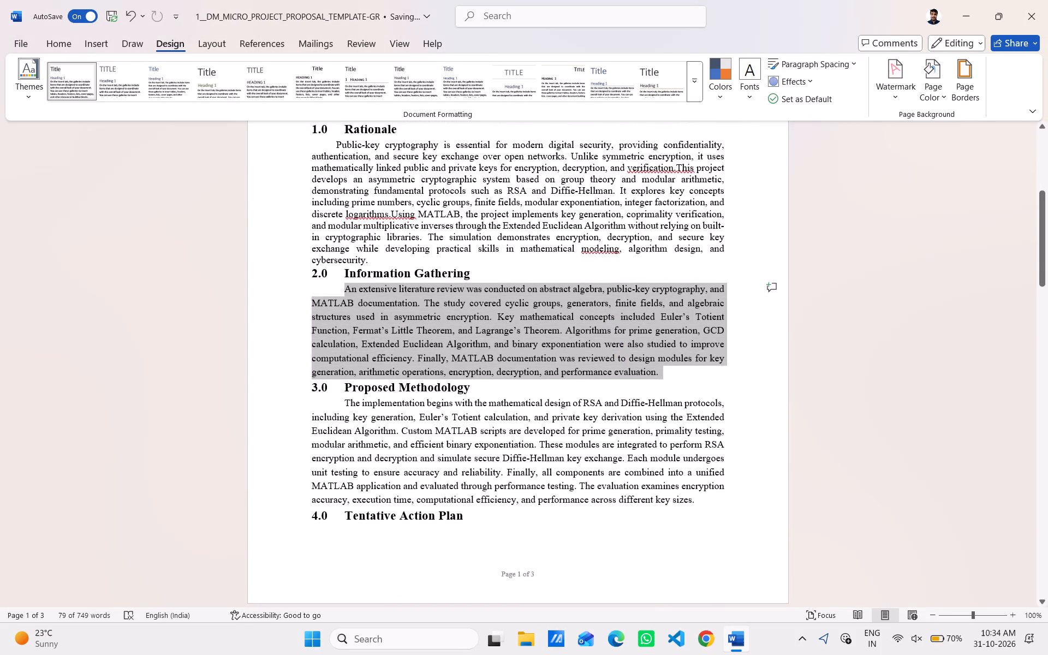
left_click(743, 388)
left_click_drag(621, 254, 419, 189)
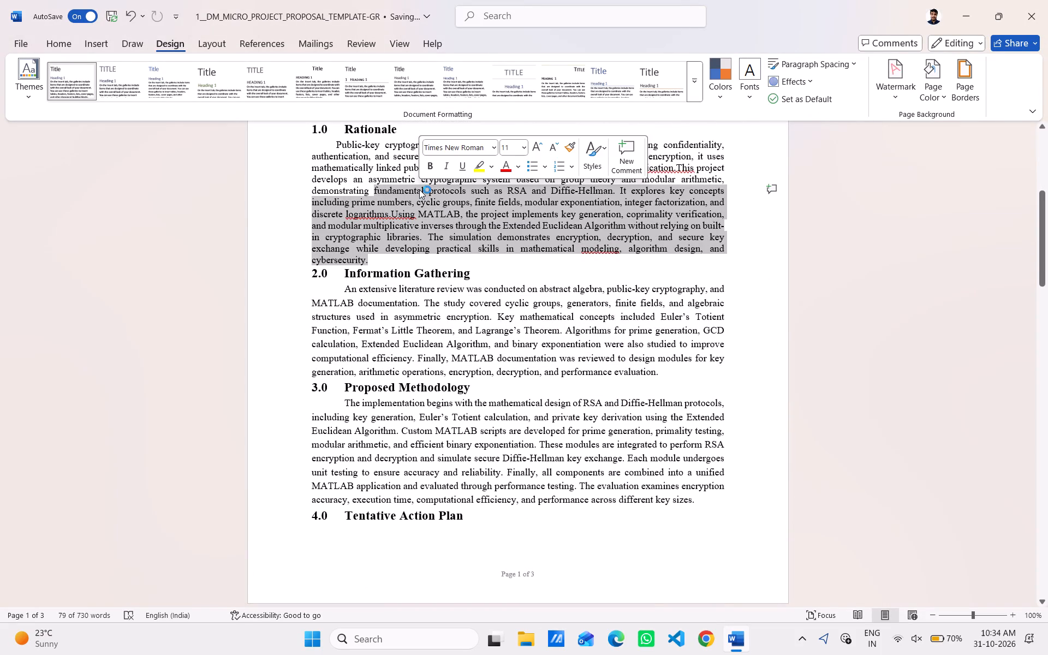
left_click(568, 378)
left_click_drag(573, 367, 391, 319)
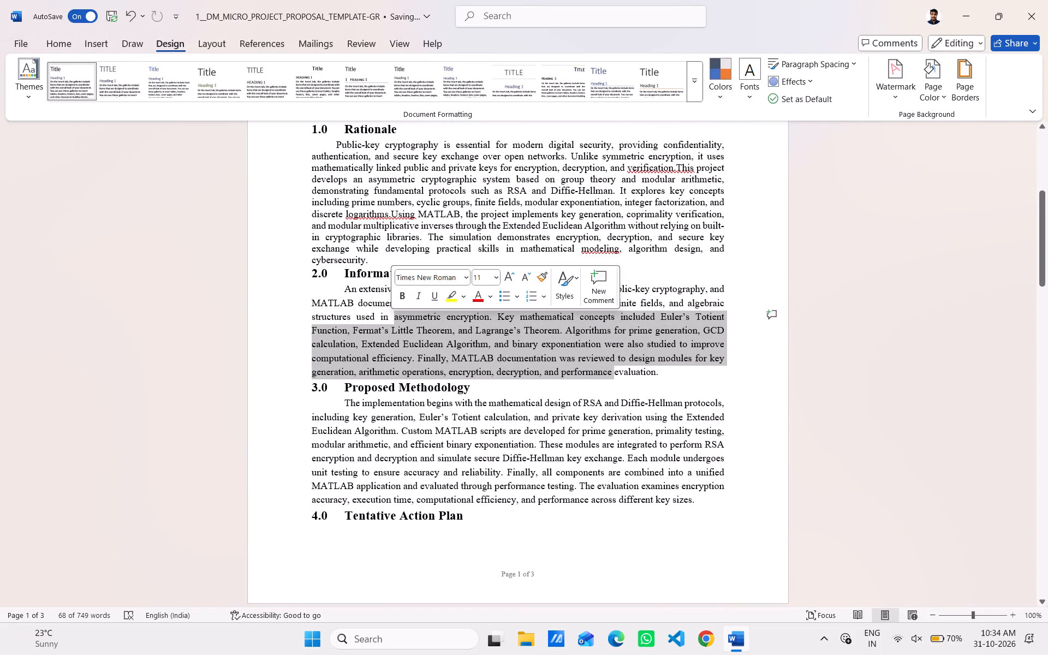
left_click(670, 377)
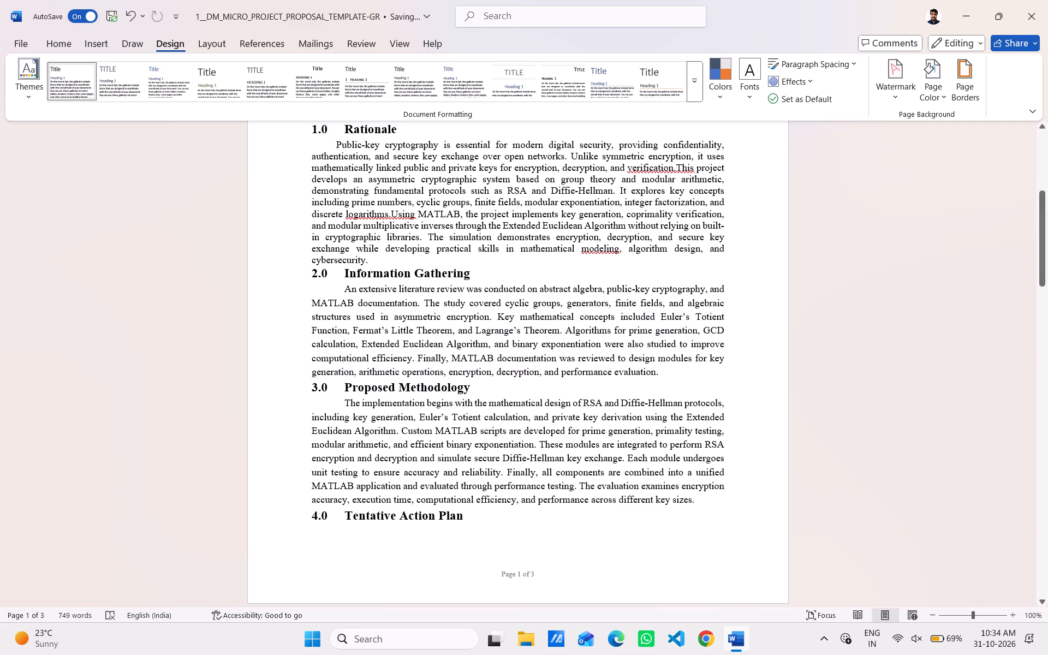
Check the custom paragraph spacing settings with the Rationale, Information Gathering and Proposed Methodology body text selected in turn.
left_click_drag(371, 260, 326, 151)
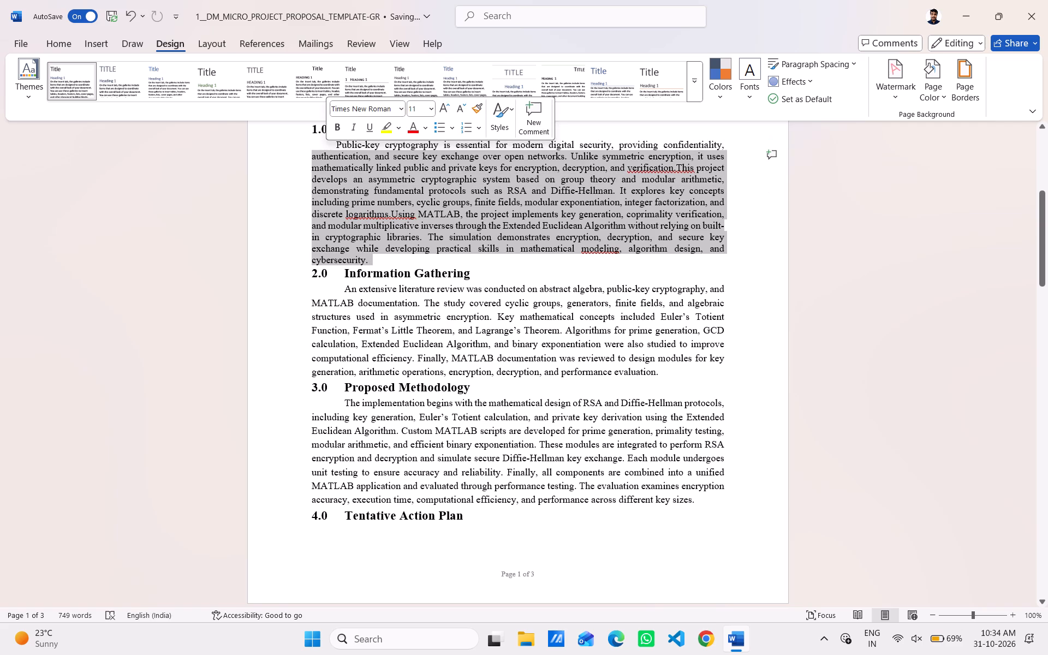
left_click(825, 68)
left_click(859, 353)
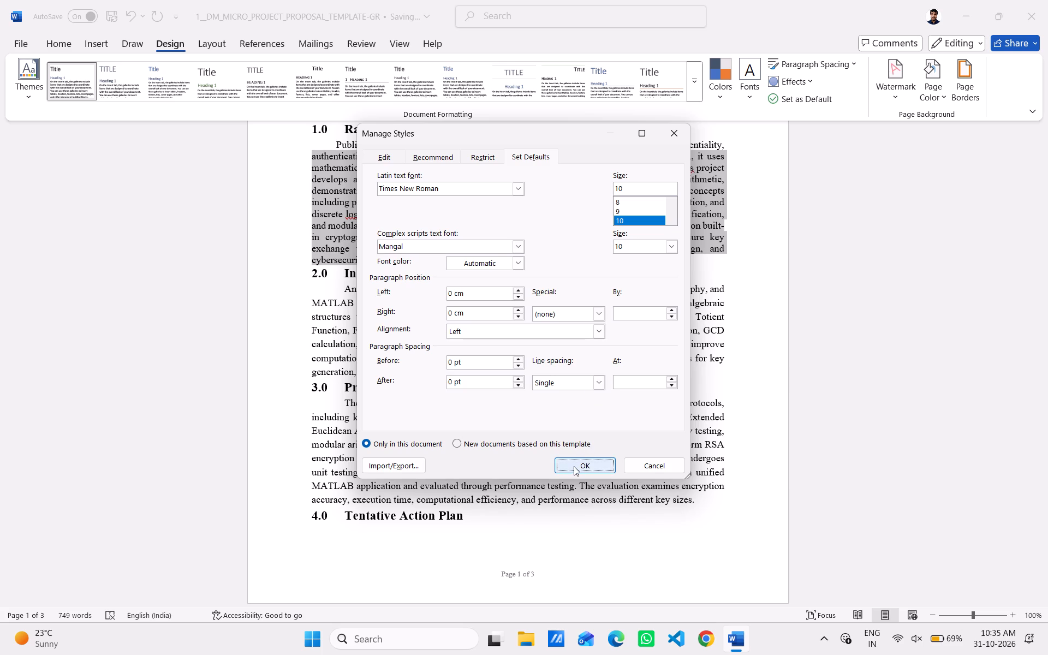
left_click(574, 466)
left_click_drag(568, 356, 426, 318)
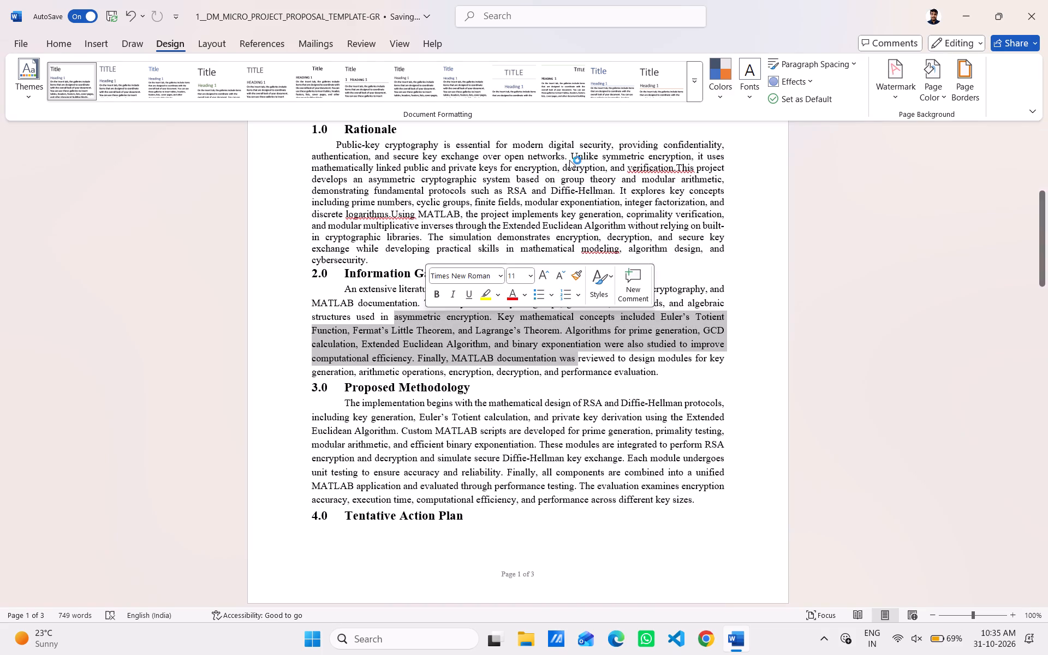
left_click(788, 62)
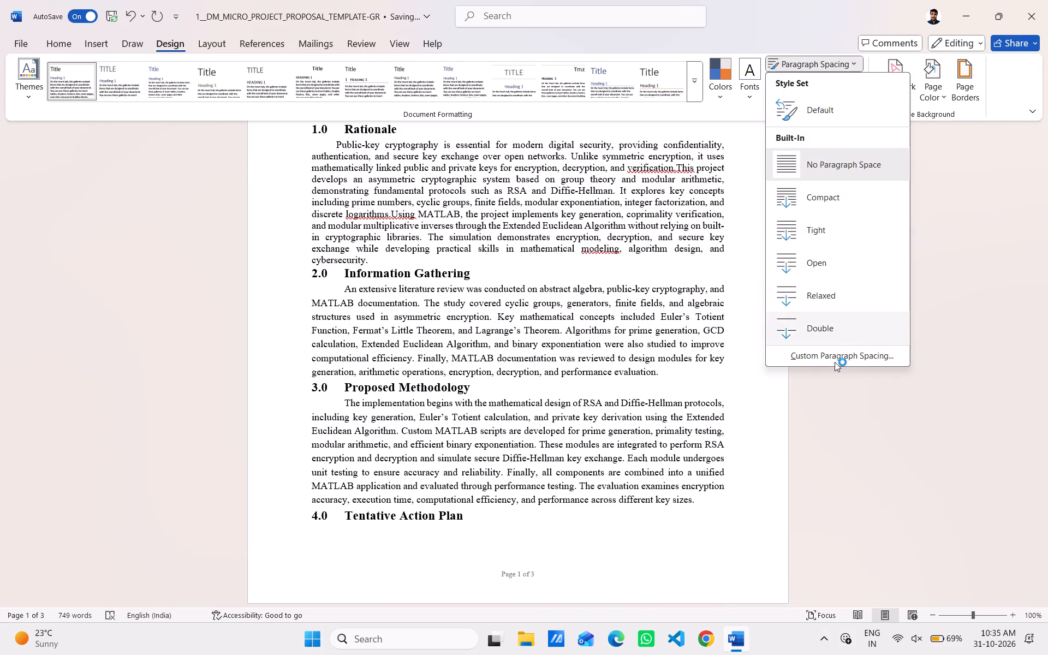
left_click(835, 362)
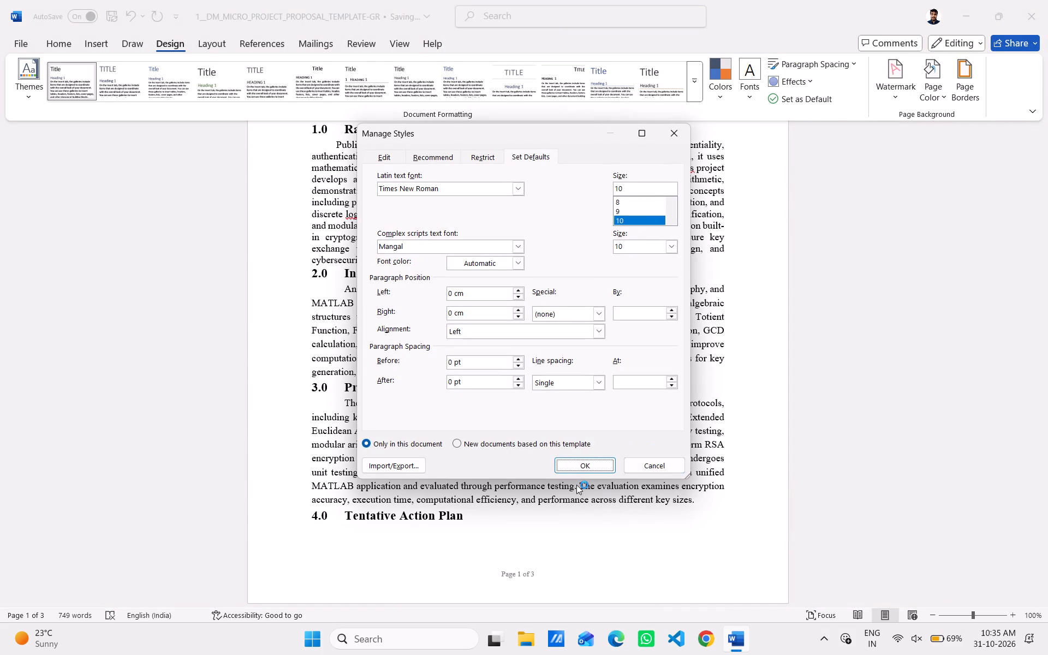
left_click(584, 463)
left_click_drag(698, 496, 341, 404)
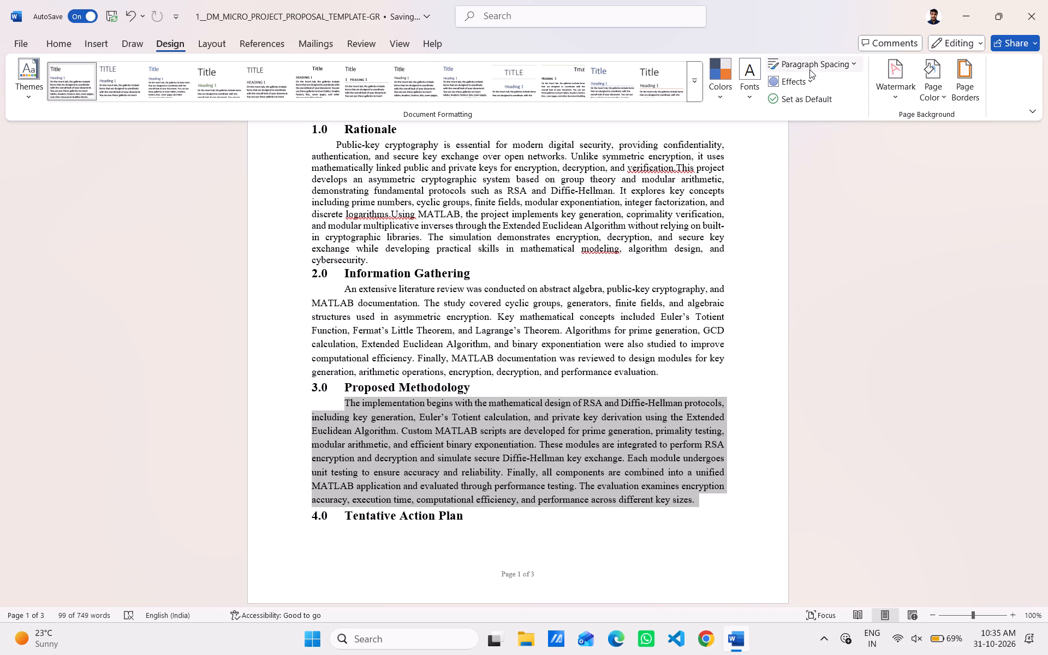
left_click(809, 69)
left_click(861, 352)
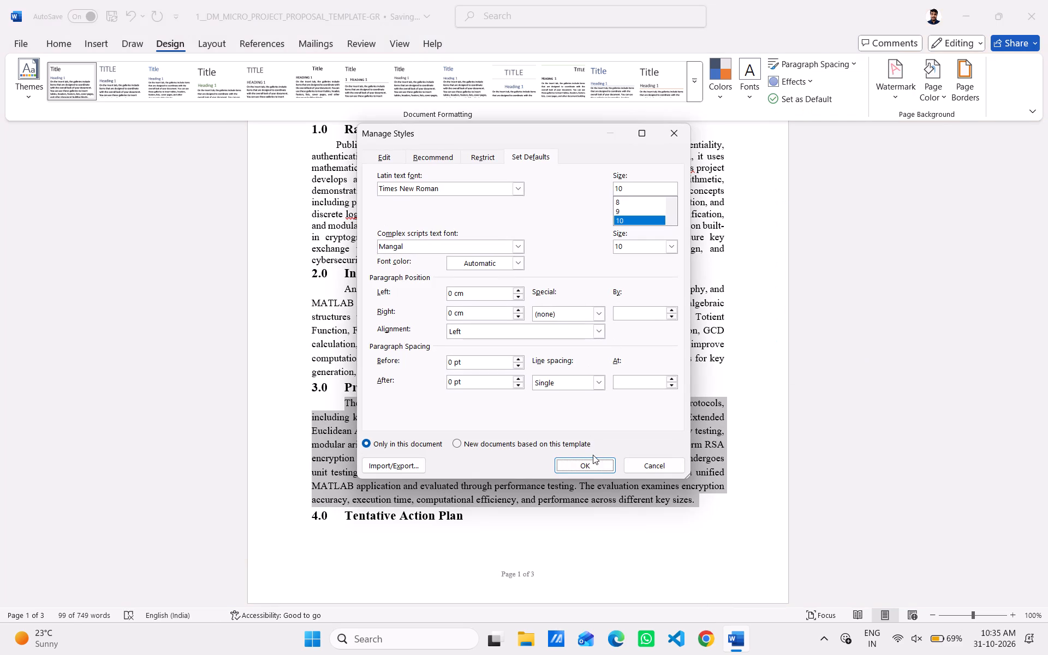
left_click(593, 461)
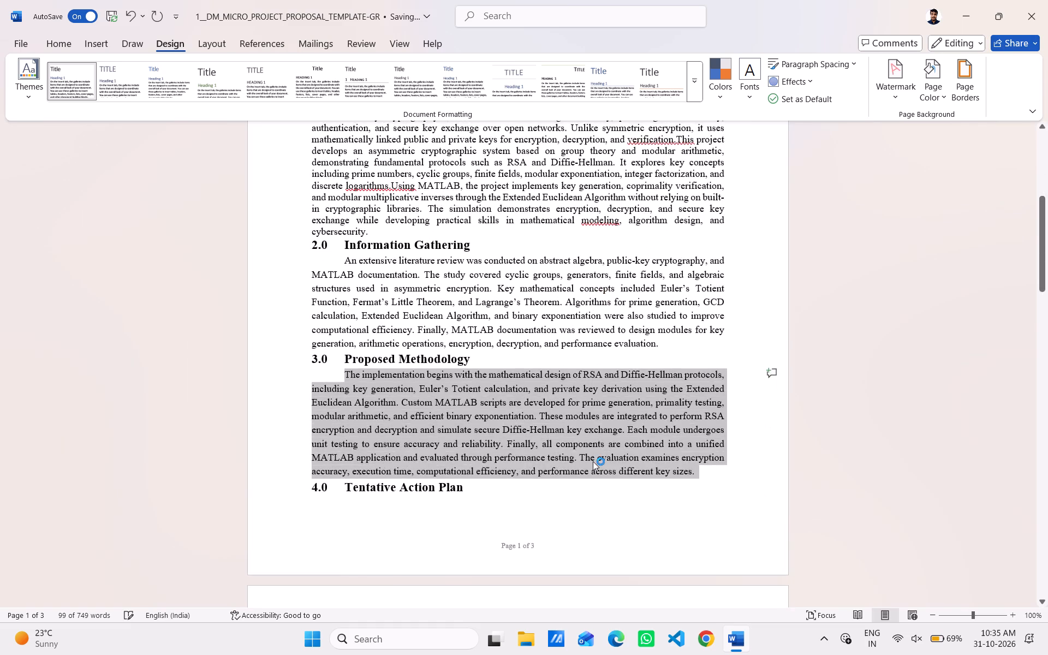
Remove bold from the activity, start date and end date cells of rows 1 to 13 in the Tentative Action Plan table.
scroll(593, 461, "down", 8)
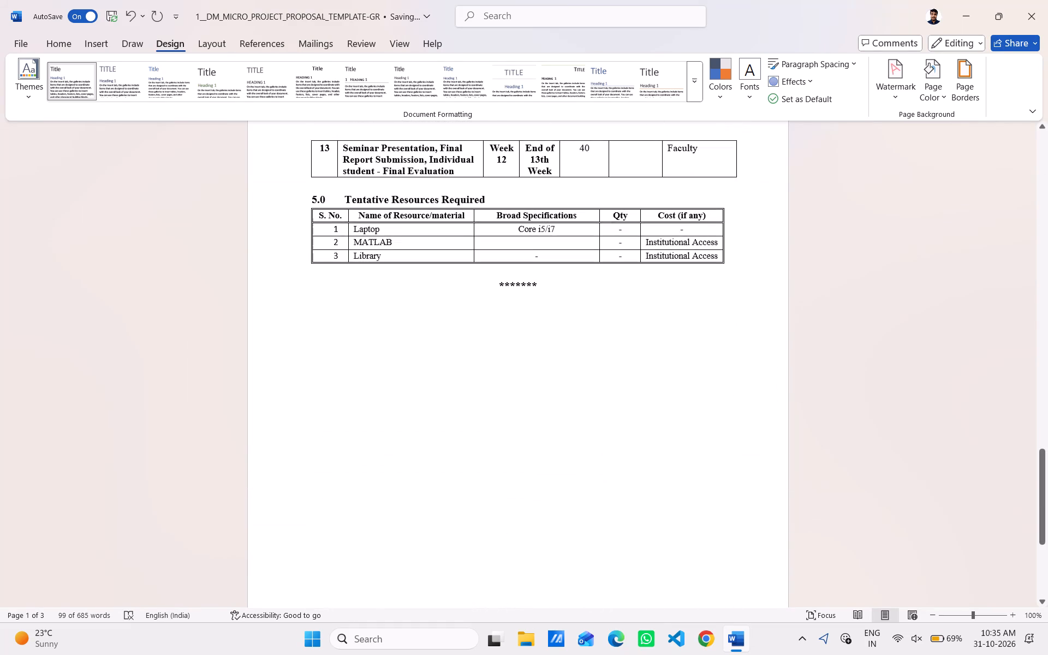
scroll(593, 461, "up", 3)
scroll(593, 461, "down", 1)
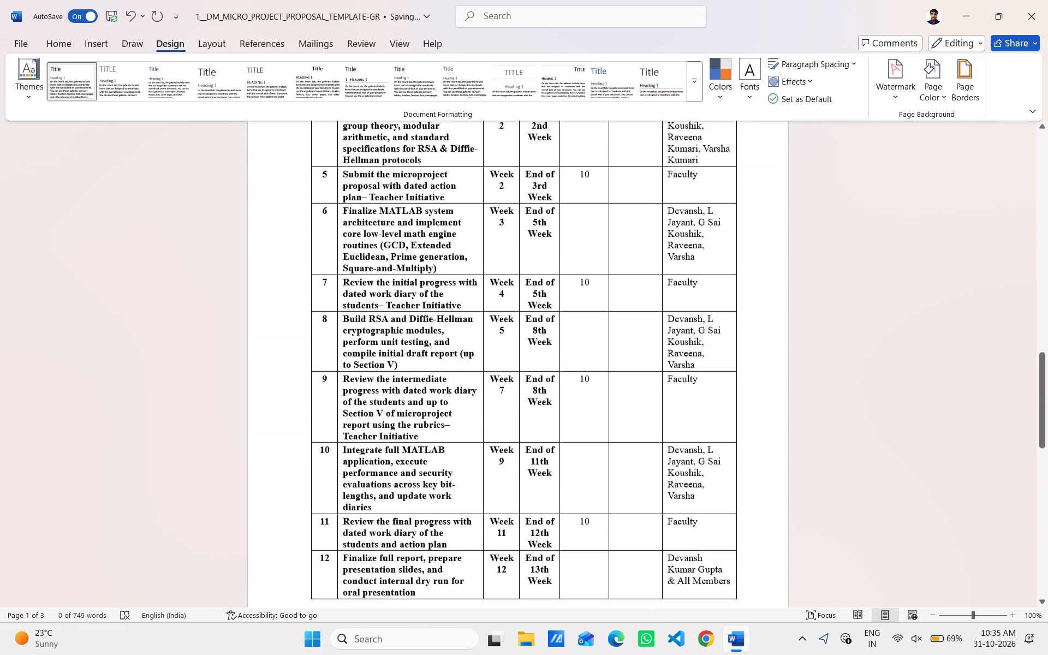
scroll(593, 461, "down", 1)
scroll(593, 461, "up", 5)
scroll(593, 461, "down", 1)
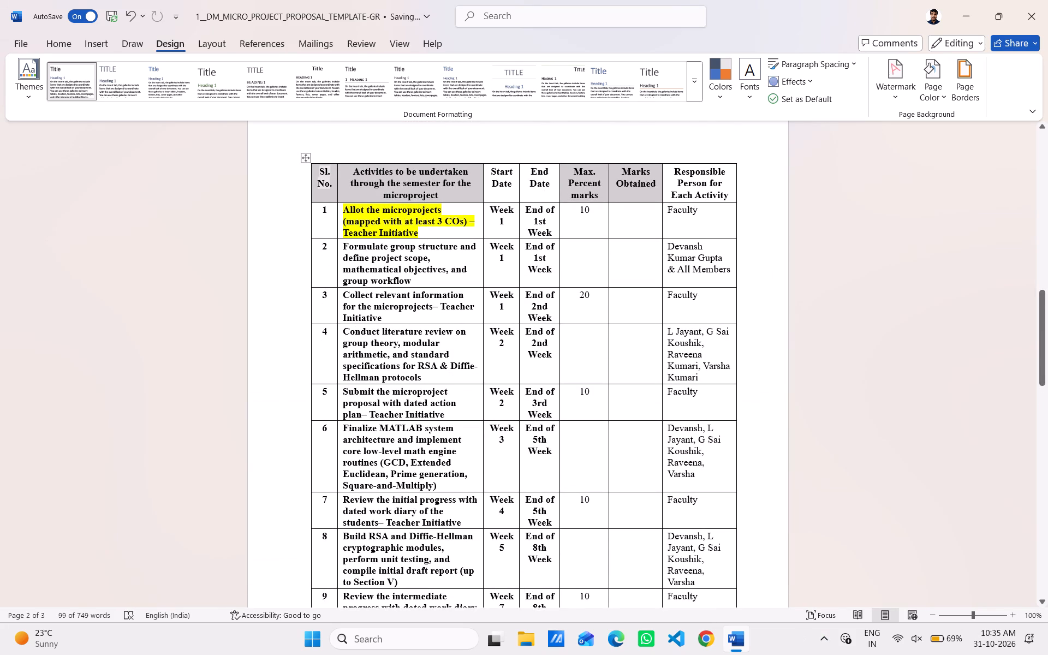
left_click_drag(345, 211, 554, 583)
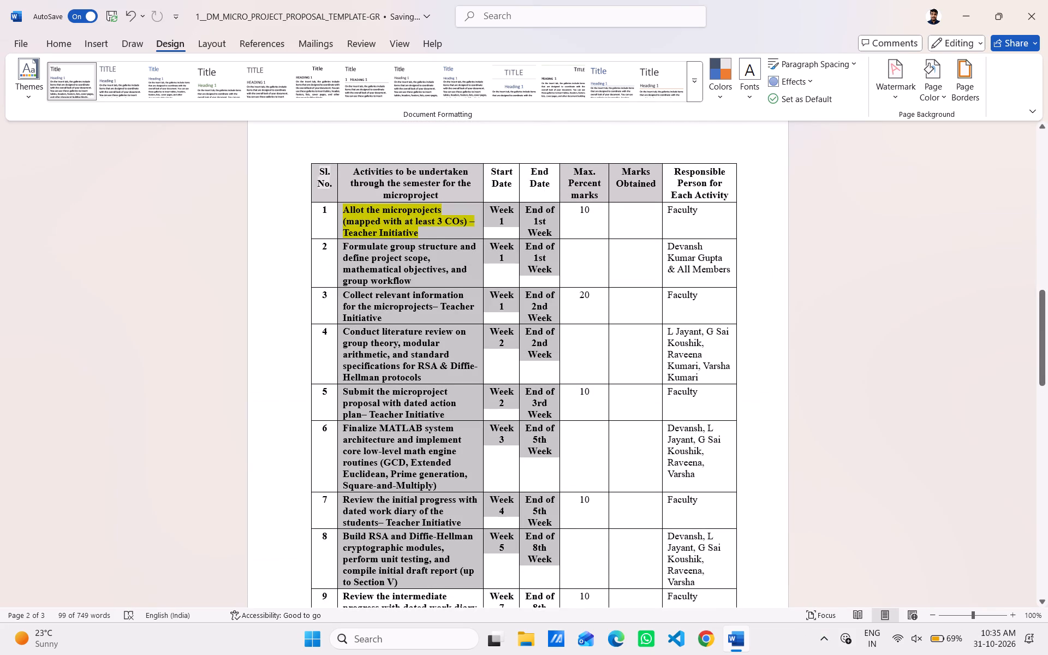
left_click_drag(554, 583, 526, 430)
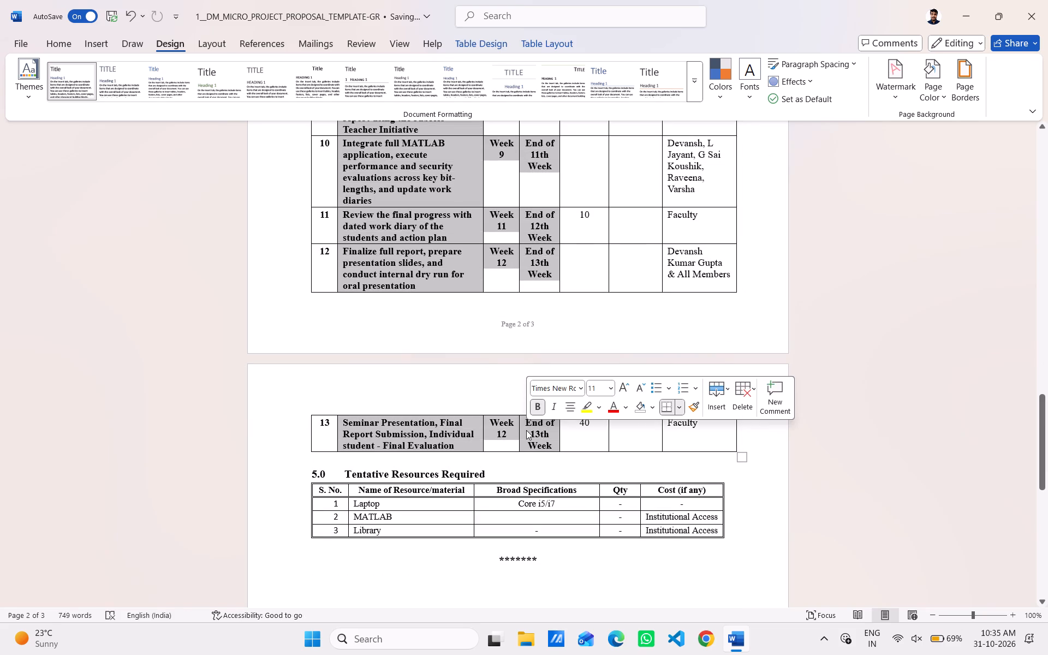
key("ctrl+b")
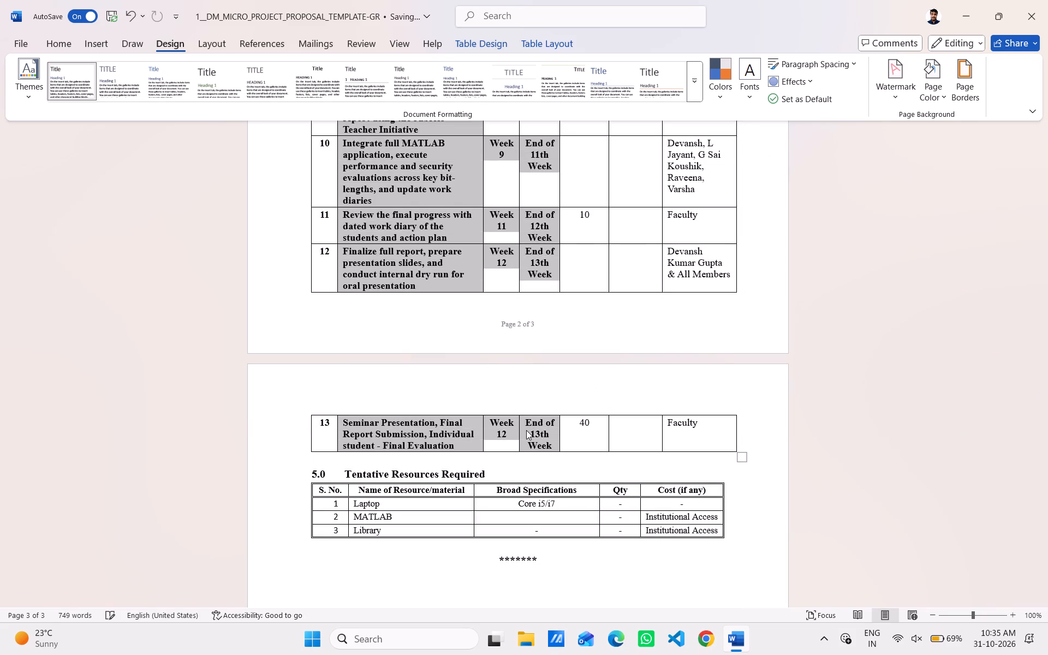
Review the proposal's formatting from the title and team member list through to the Tentative Action Plan table.
scroll(526, 430, "up", 2)
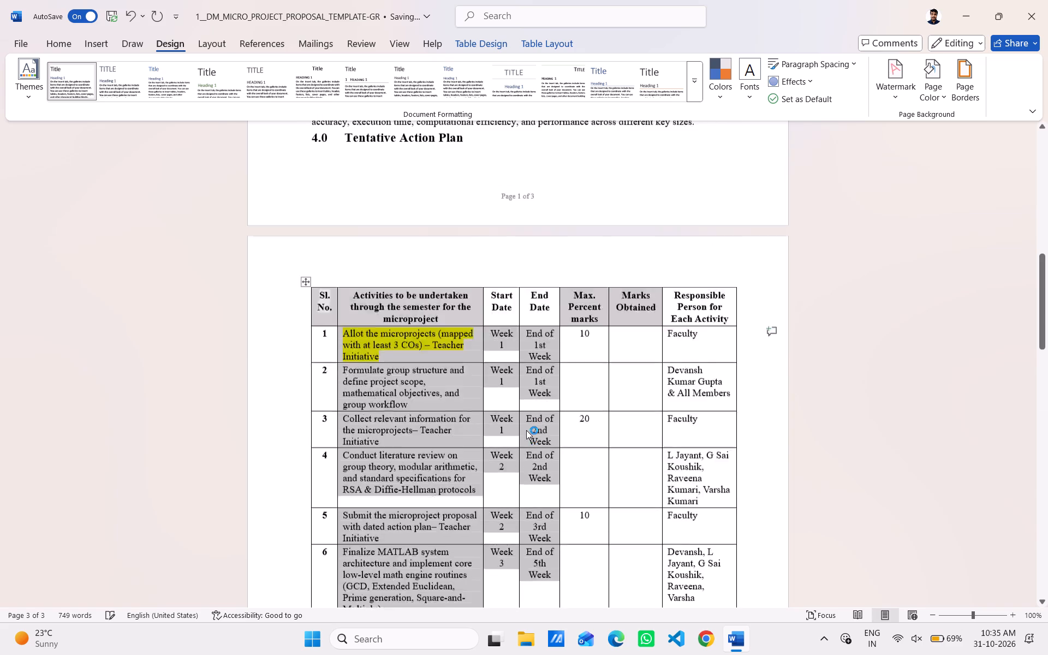
scroll(526, 430, "up", 1)
left_click(1047, 339)
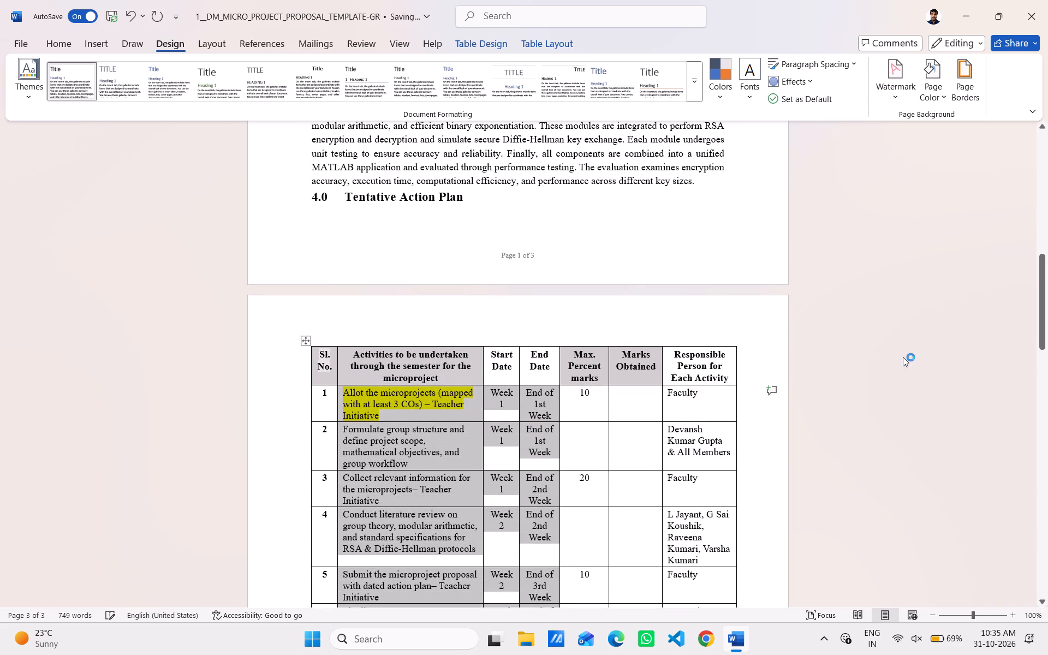
left_click(903, 357)
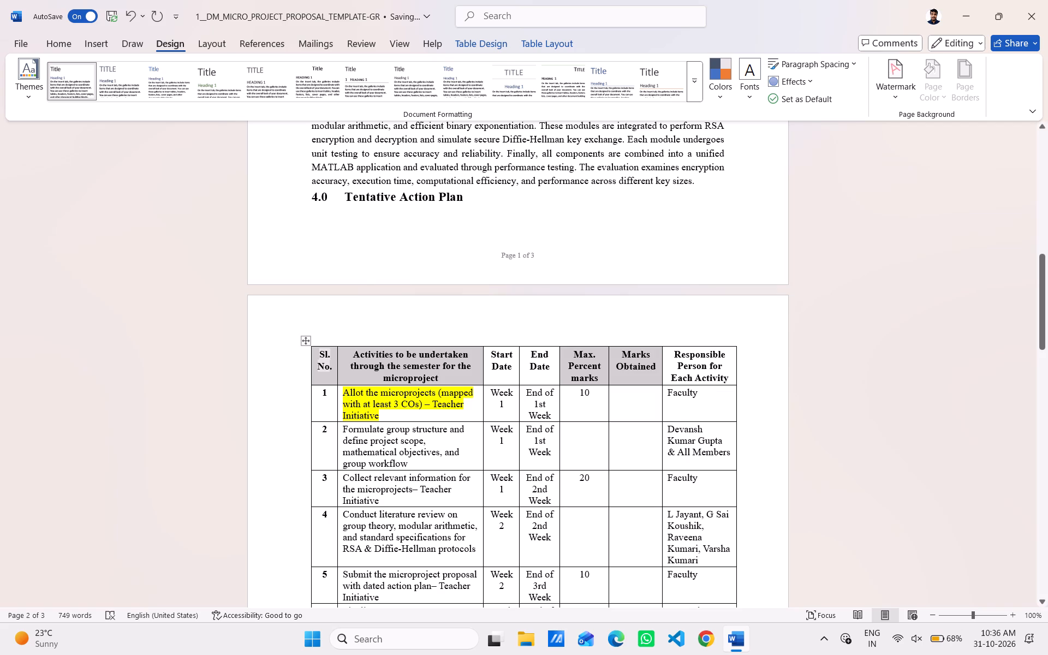
scroll(686, 476, "up", 6)
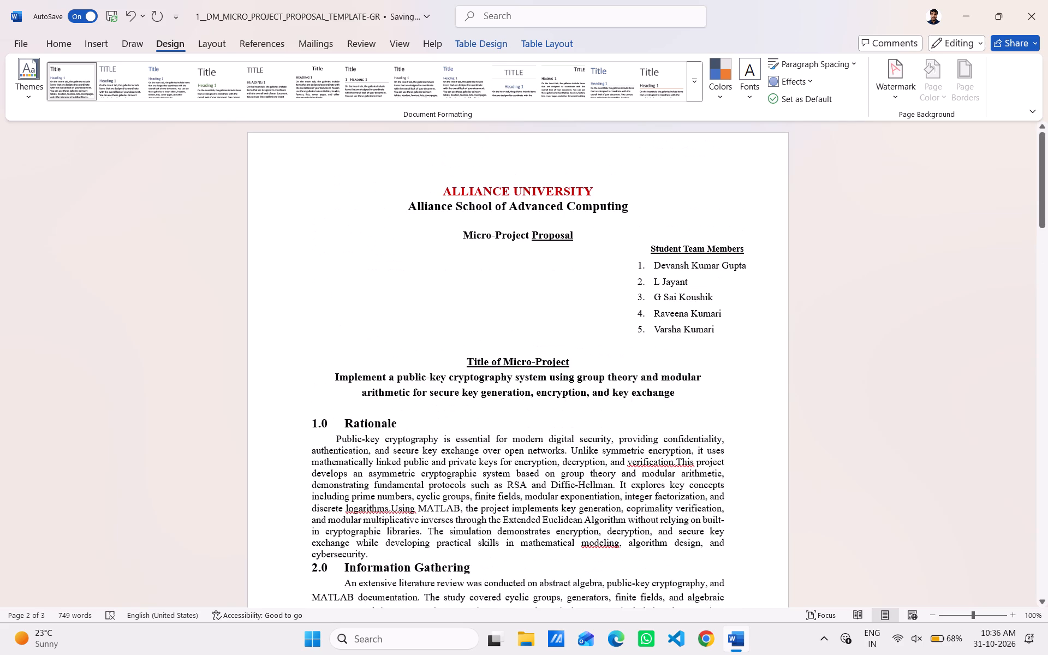
left_click(724, 288)
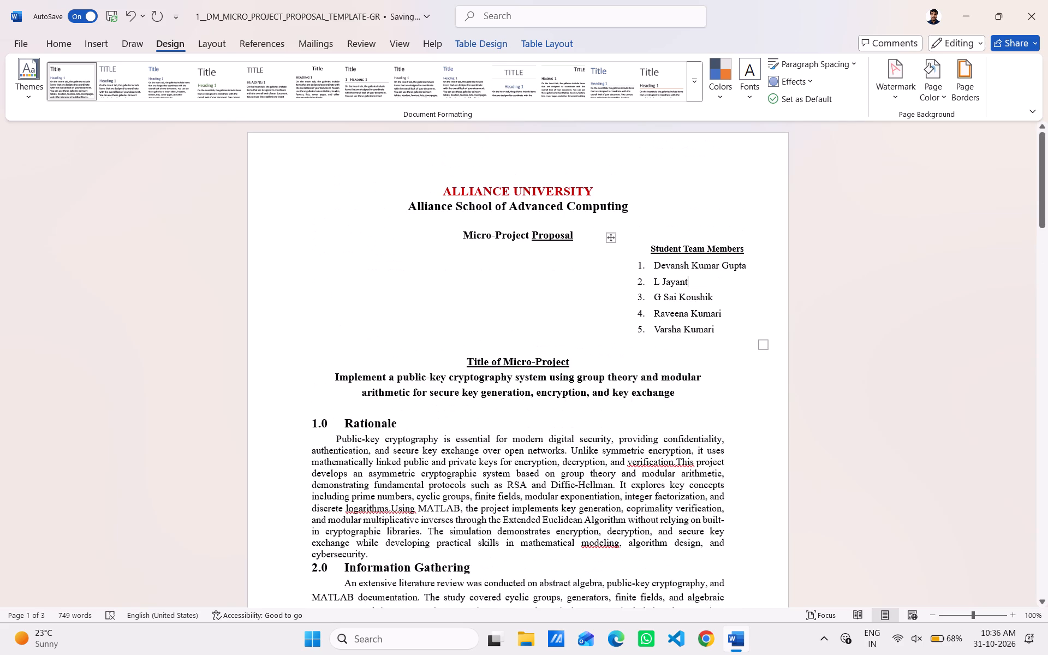
left_click(855, 152)
scroll(770, 361, "down", 2)
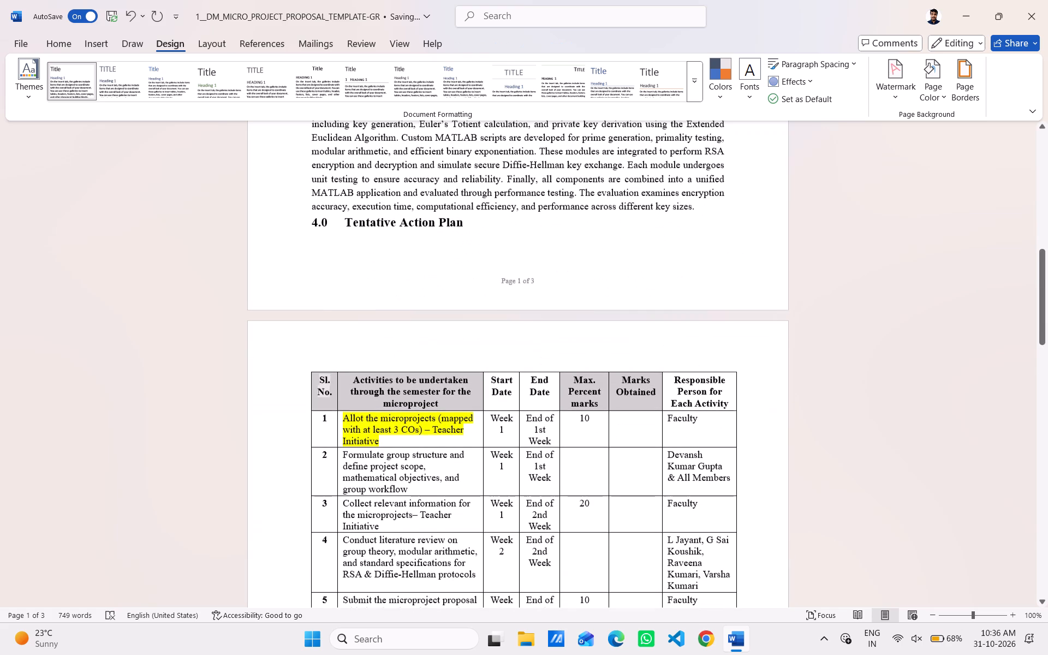
scroll(770, 361, "left", 1)
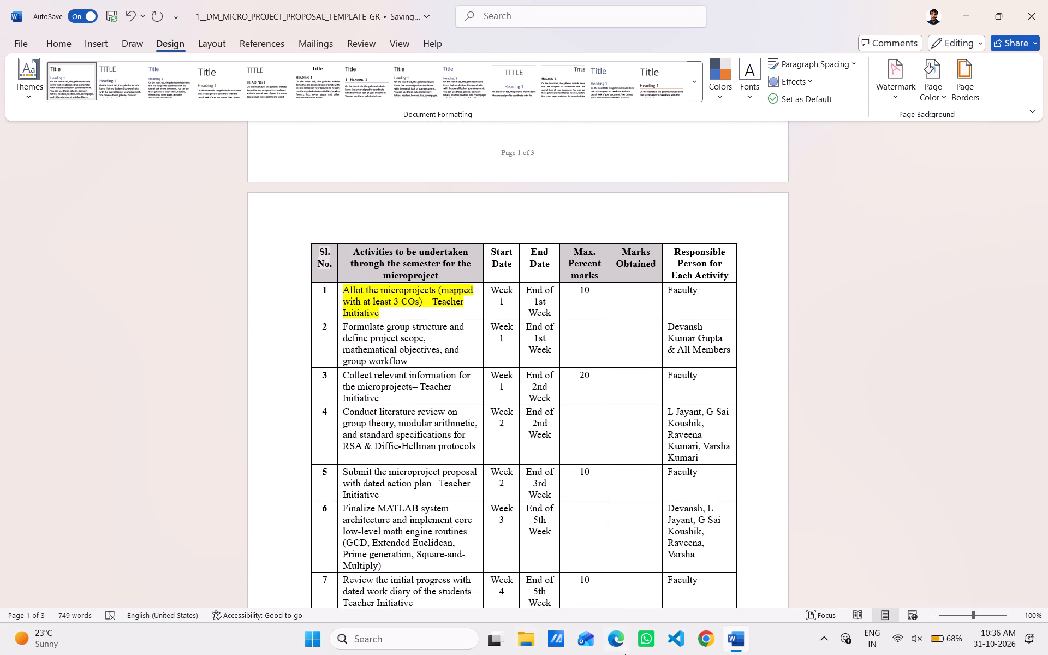
Switch to Google Chrome and allow it to launch when Windows starts.
left_click(701, 635)
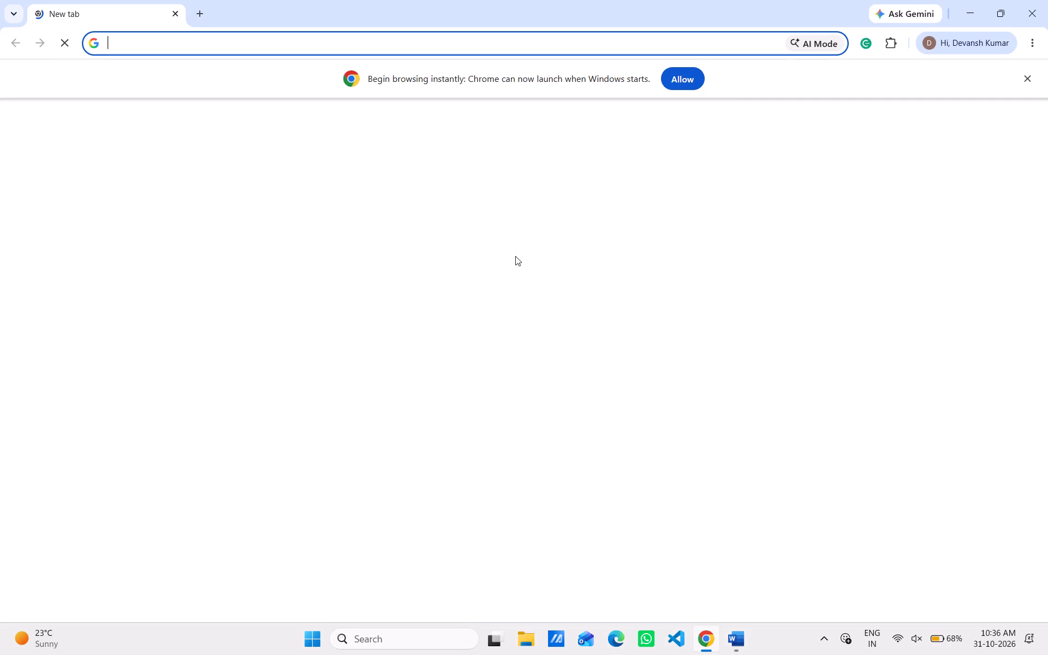
left_click(683, 81)
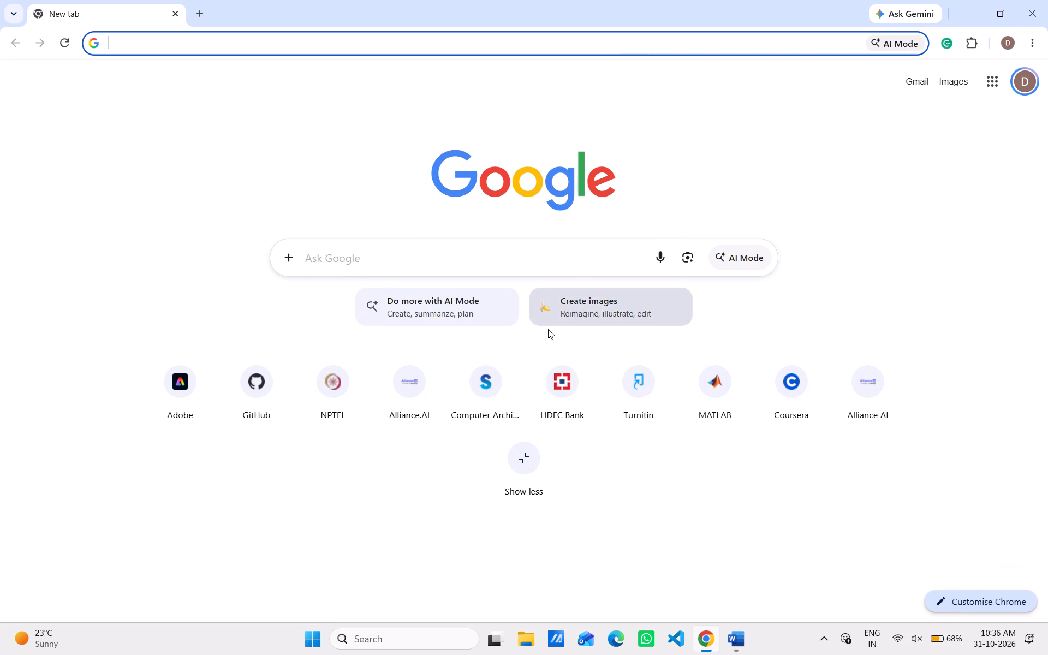
Open the Discrete Mathematics course in the Alliance.ai student portal and show its shared study materials.
left_click(414, 388)
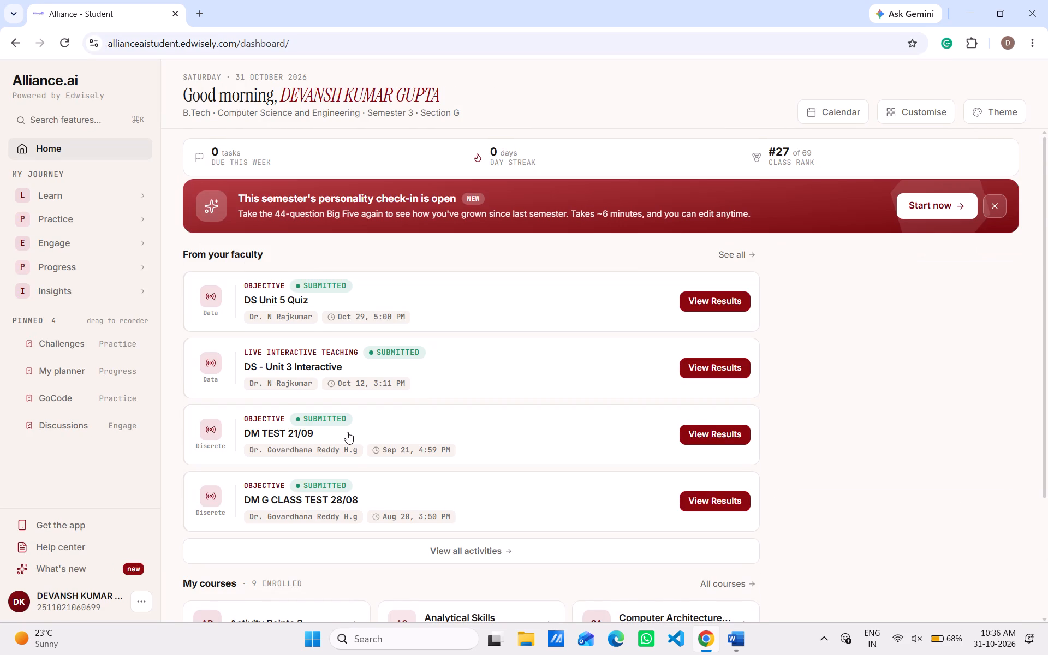
scroll(347, 432, "down", 2)
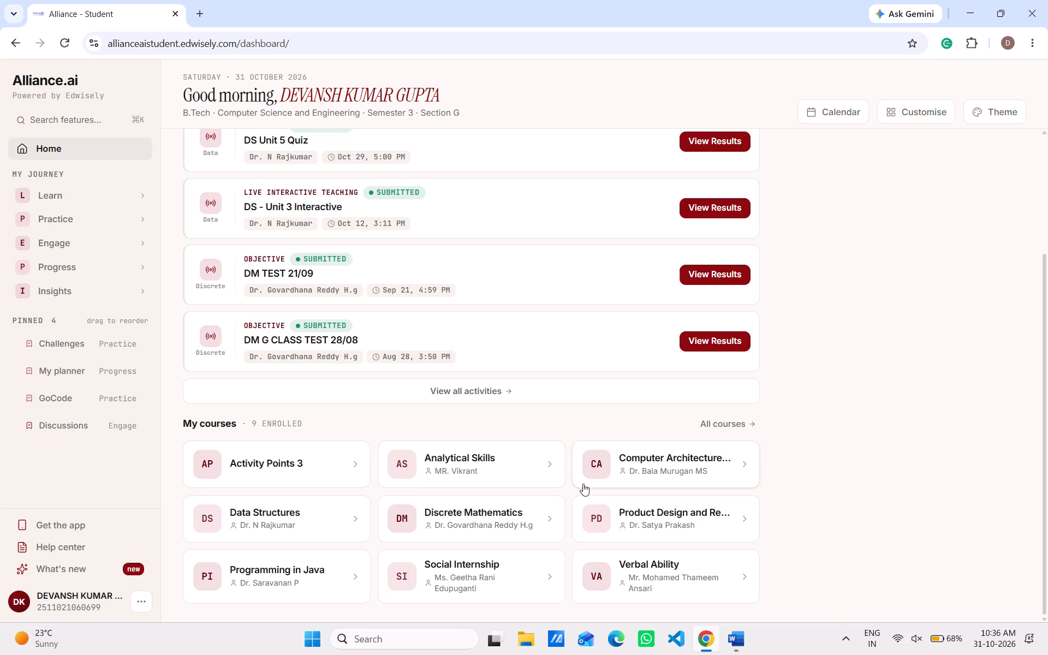
left_click(490, 499)
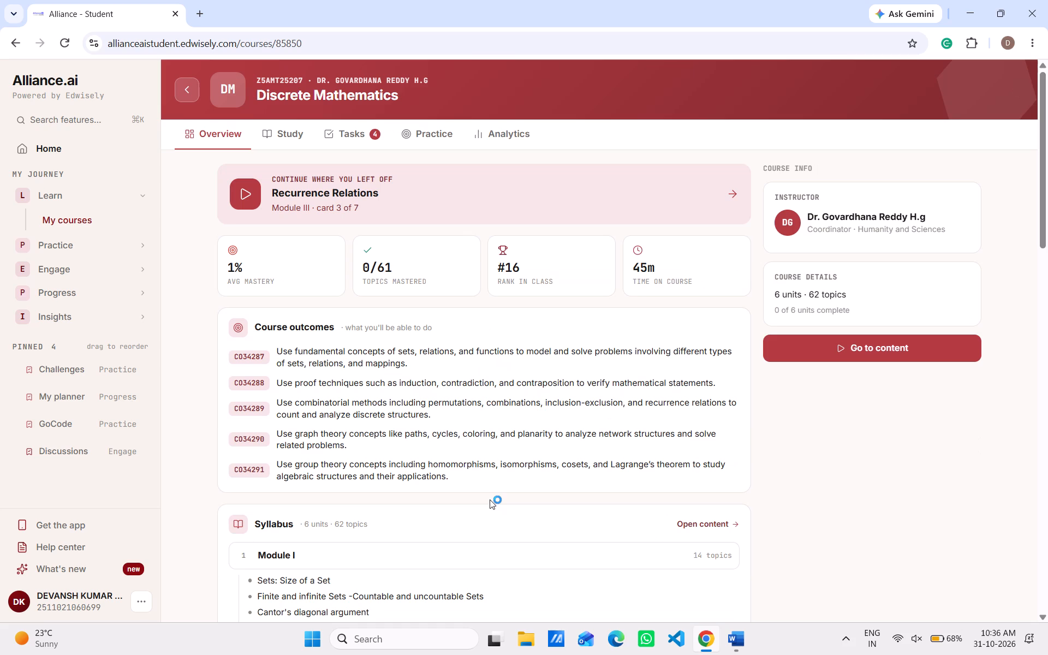
scroll(440, 525, "down", 3)
scroll(440, 525, "up", 11)
left_click(304, 147)
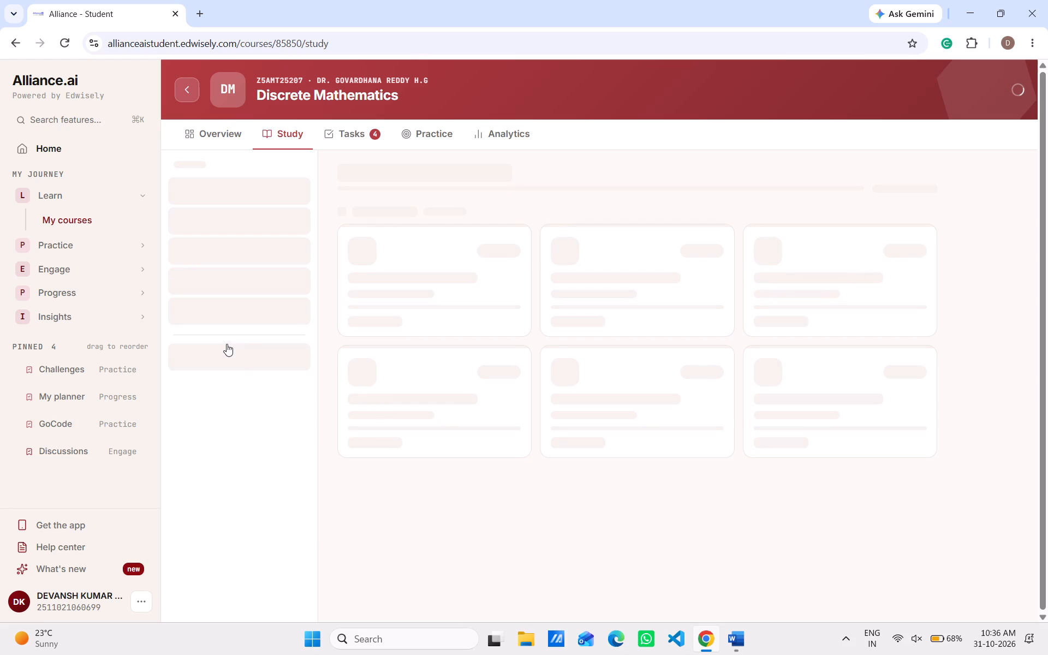
left_click(239, 370)
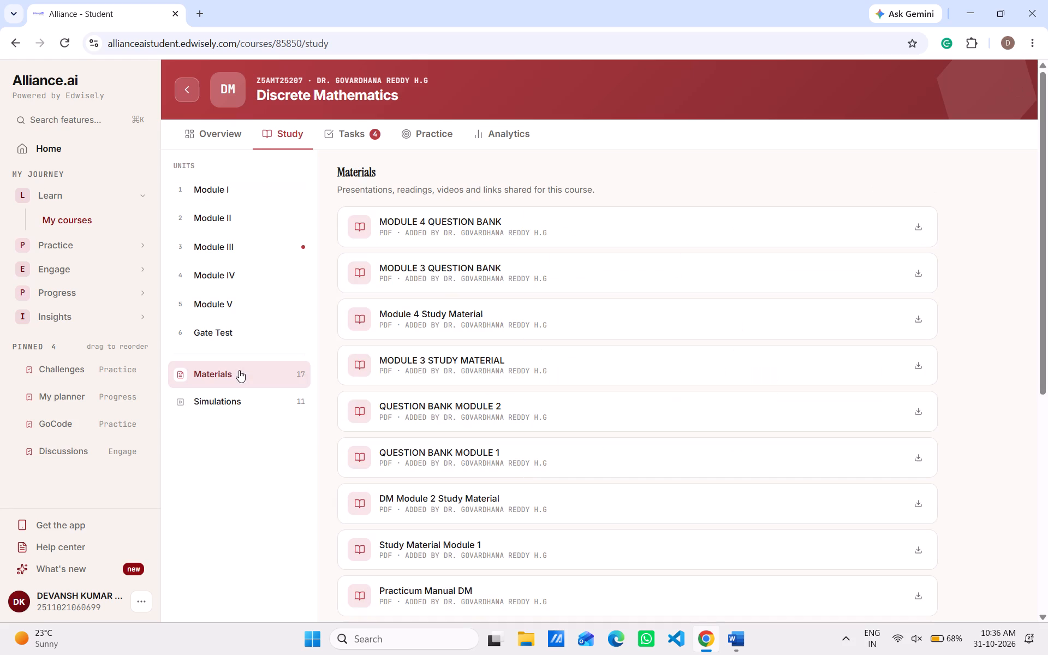
Open the Microproject Proposal Template from the course materials and download it.
scroll(568, 219, "down", 4)
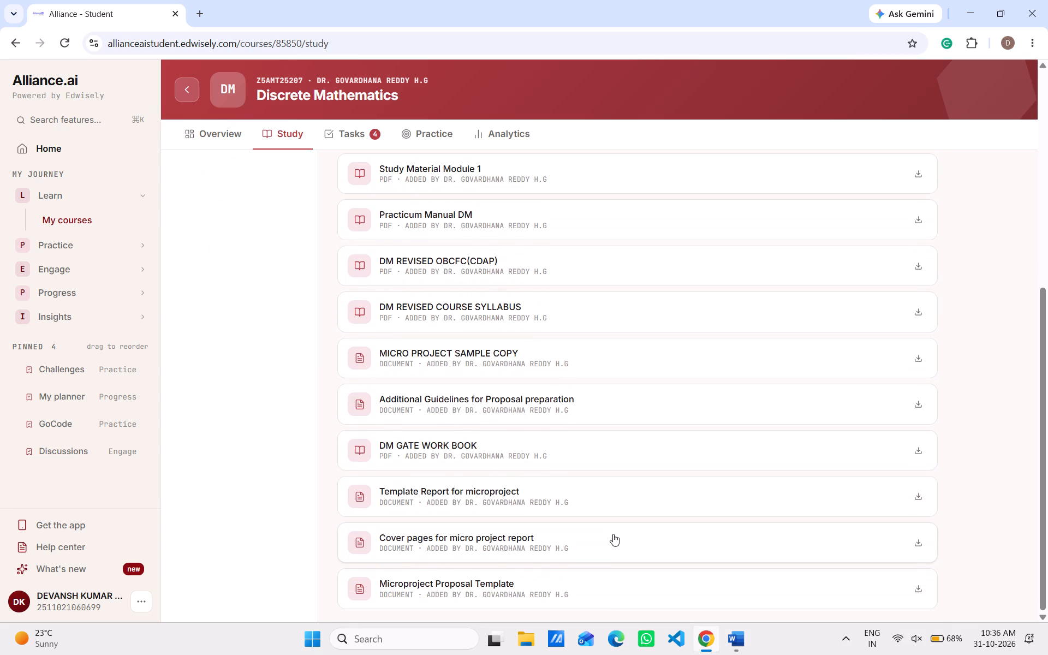
left_click(628, 580)
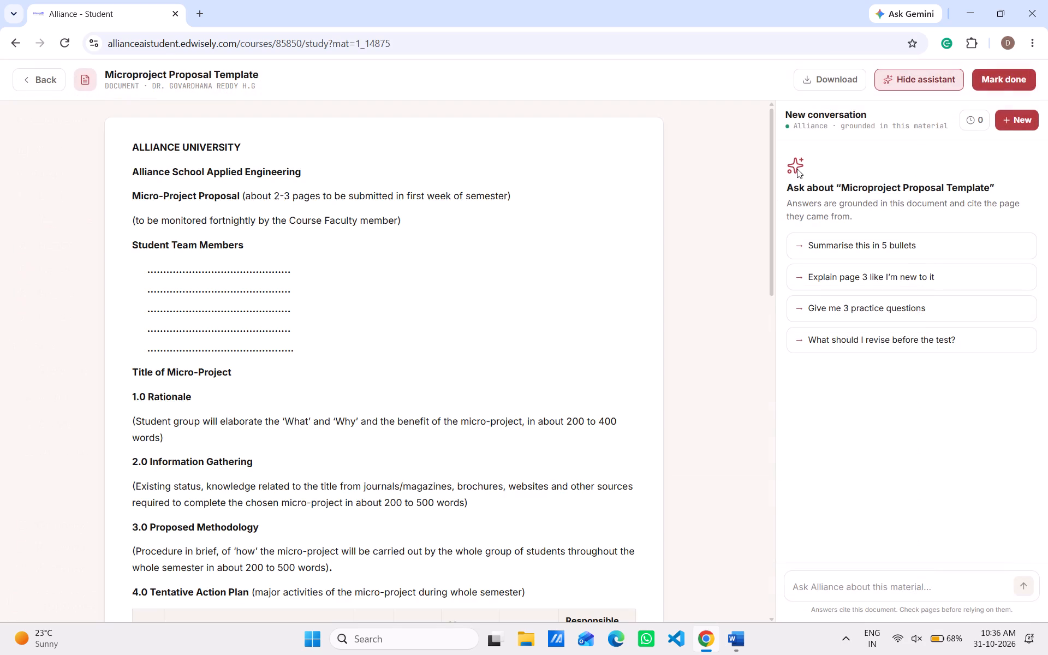
scroll(585, 416, "right", 1)
left_click(843, 76)
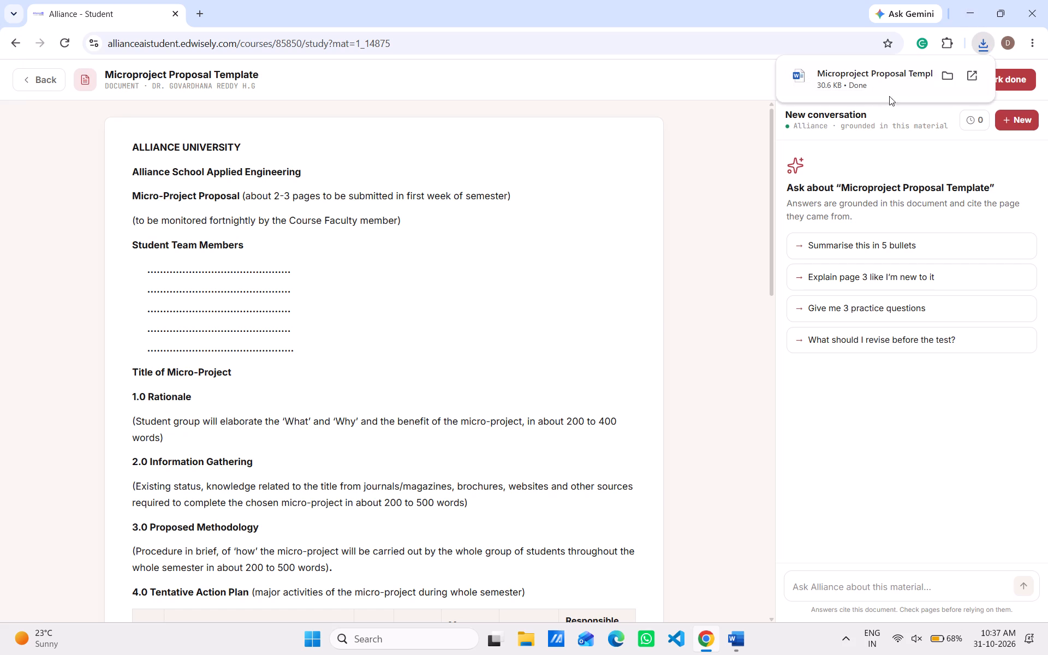
Open the downloaded Microproject Proposal Template in Word and examine the formatting of its Tentative Action Plan table.
left_click_drag(886, 97, 883, 87)
double_click(883, 87)
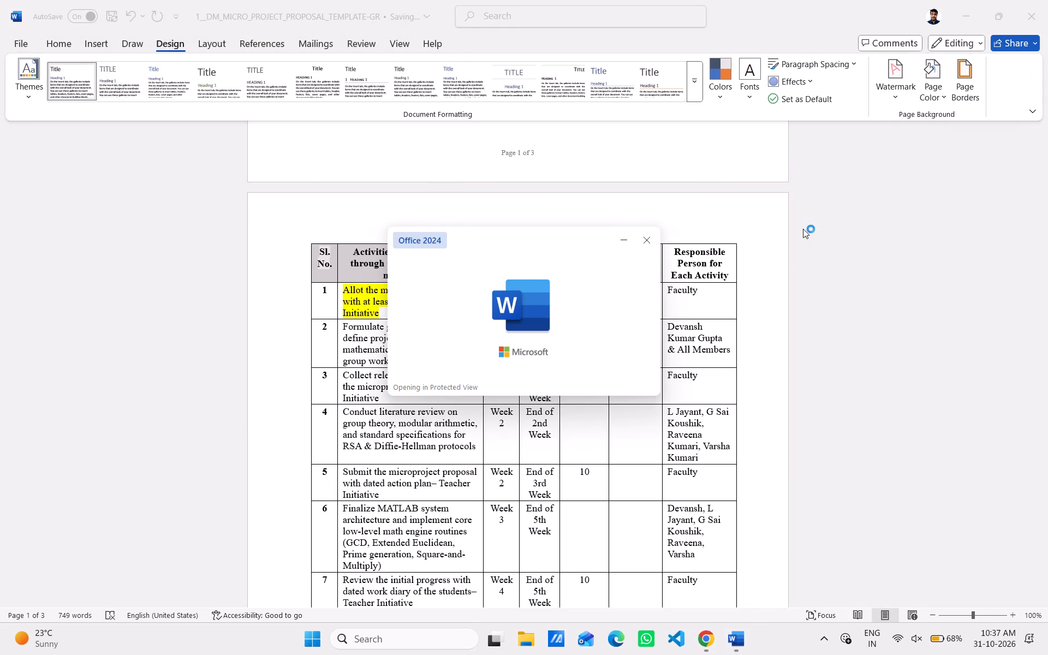
scroll(689, 425, "down", 6)
scroll(616, 313, "up", 3)
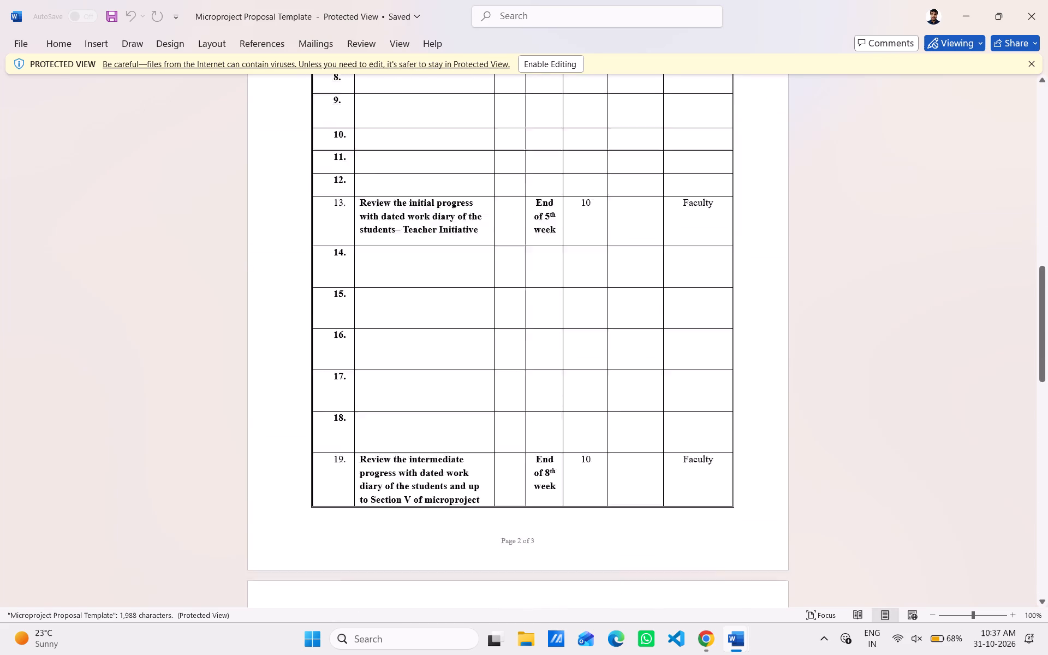
scroll(616, 313, "up", 2)
scroll(568, 514, "up", 1)
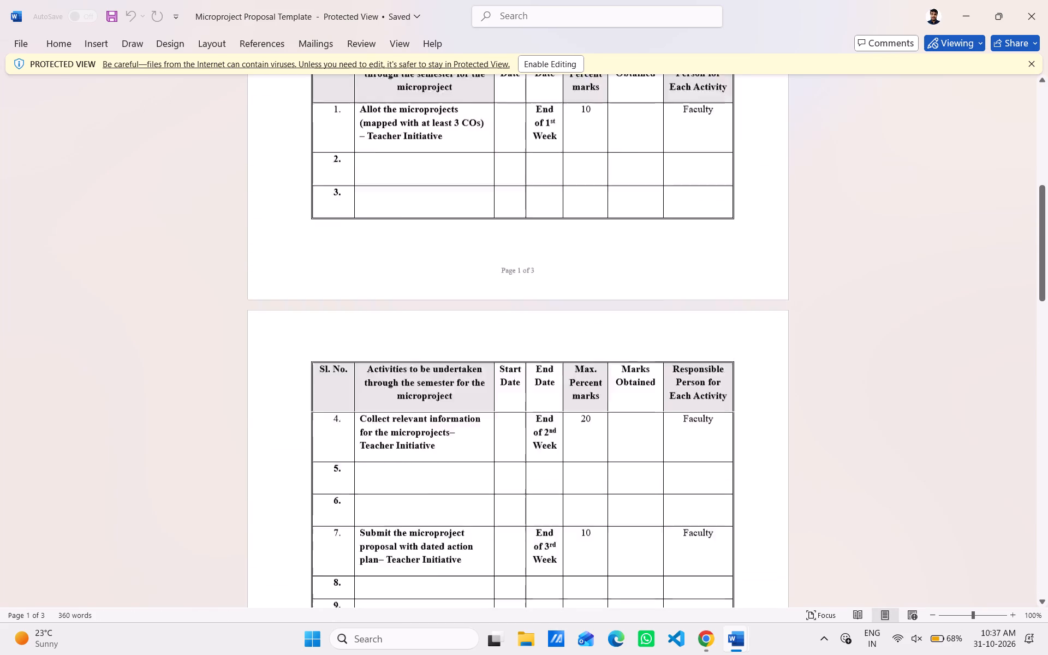
scroll(568, 514, "up", 1)
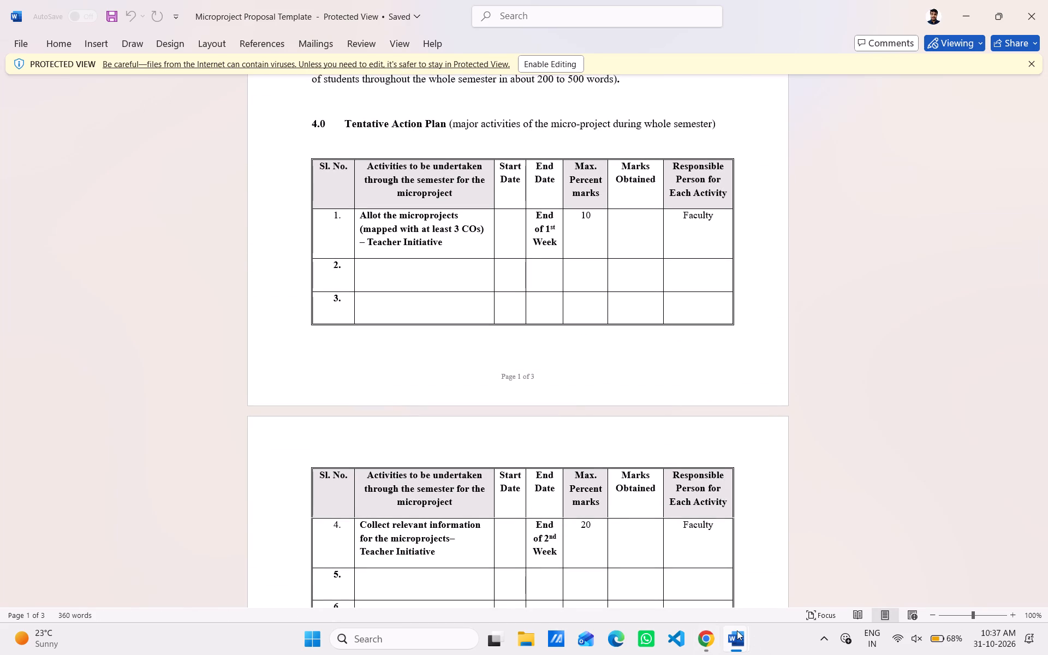
Return to the group's proposal document and make the row 1 activity in the action plan table bold.
left_click(702, 570)
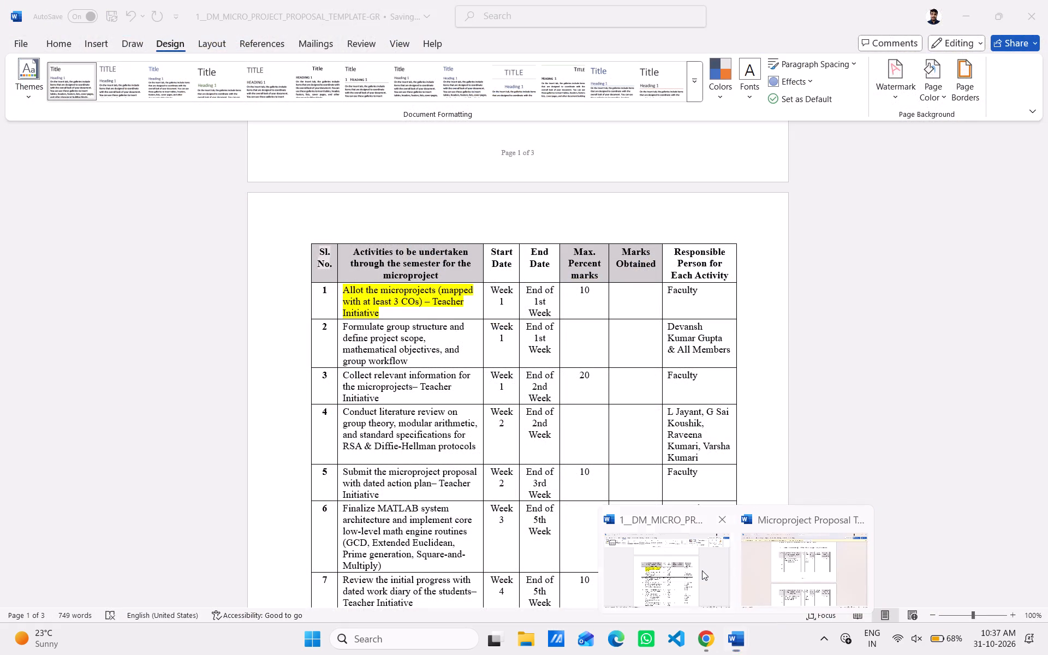
left_click_drag(380, 312, 352, 277)
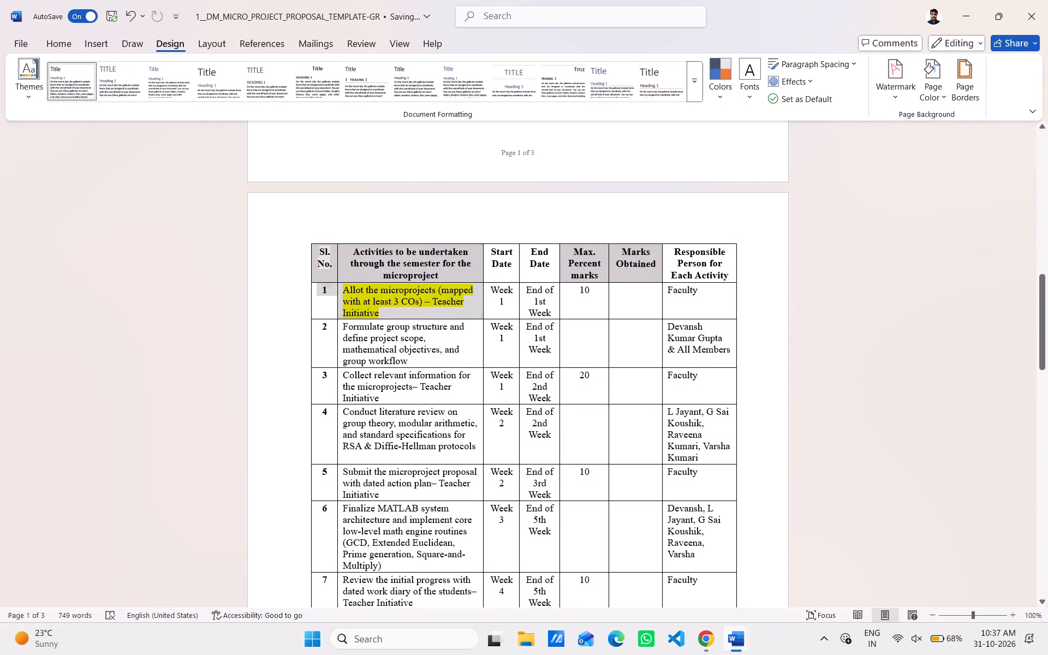
left_click_drag(352, 277, 349, 291)
key("ctrl+b")
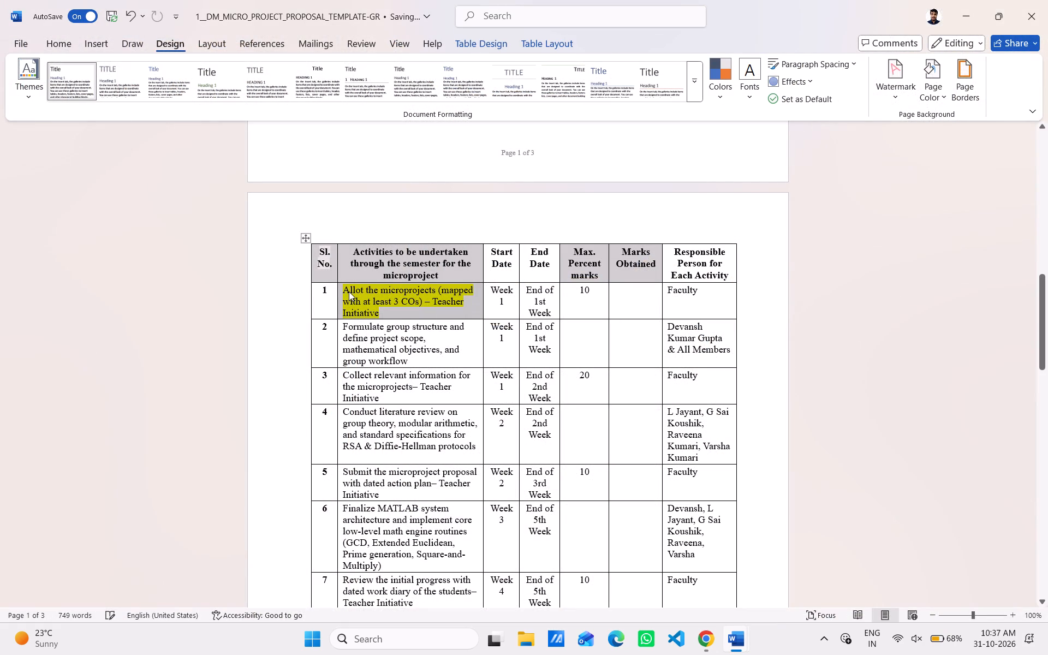
left_click(851, 309)
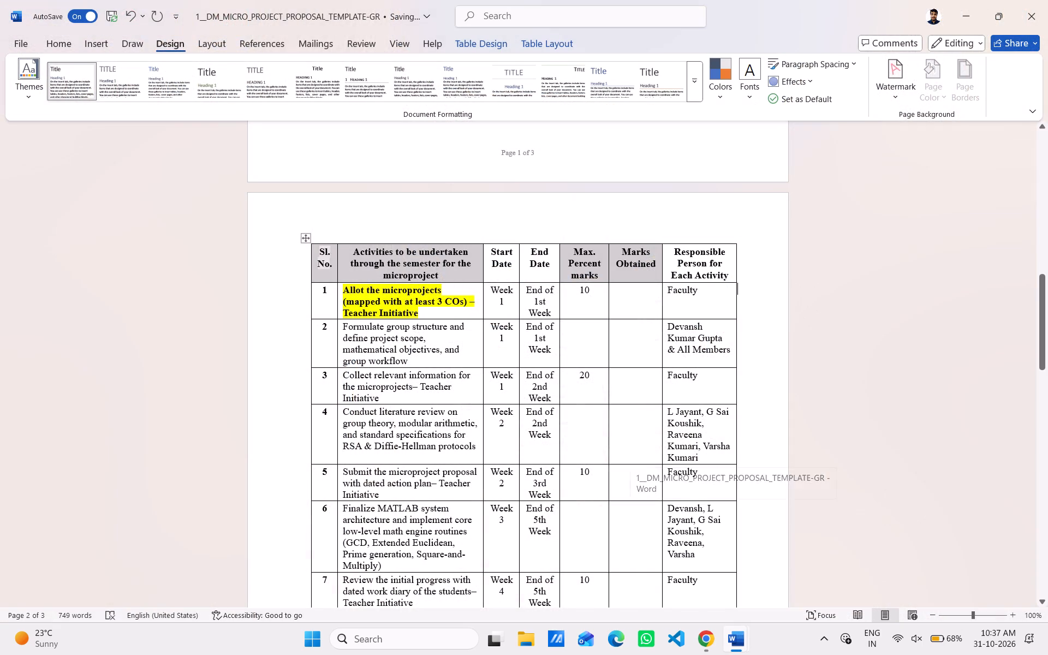
Format the row 4 literature review activity as bold, highlighted in yellow and justified.
left_click_drag(474, 445, 331, 429)
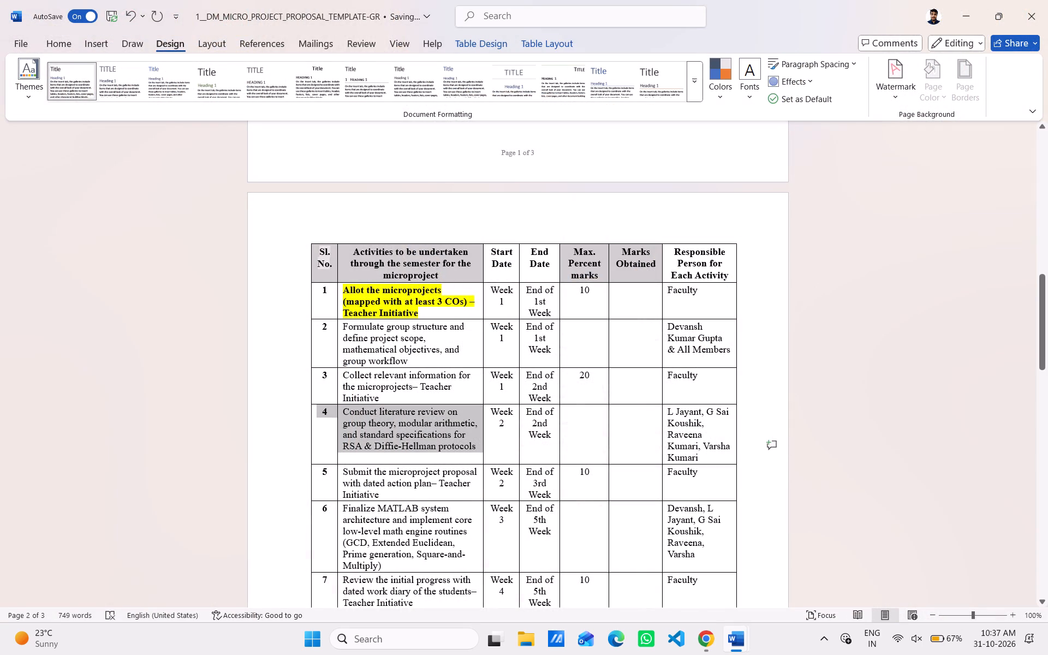
left_click_drag(331, 429, 346, 423)
key("ctrl+j")
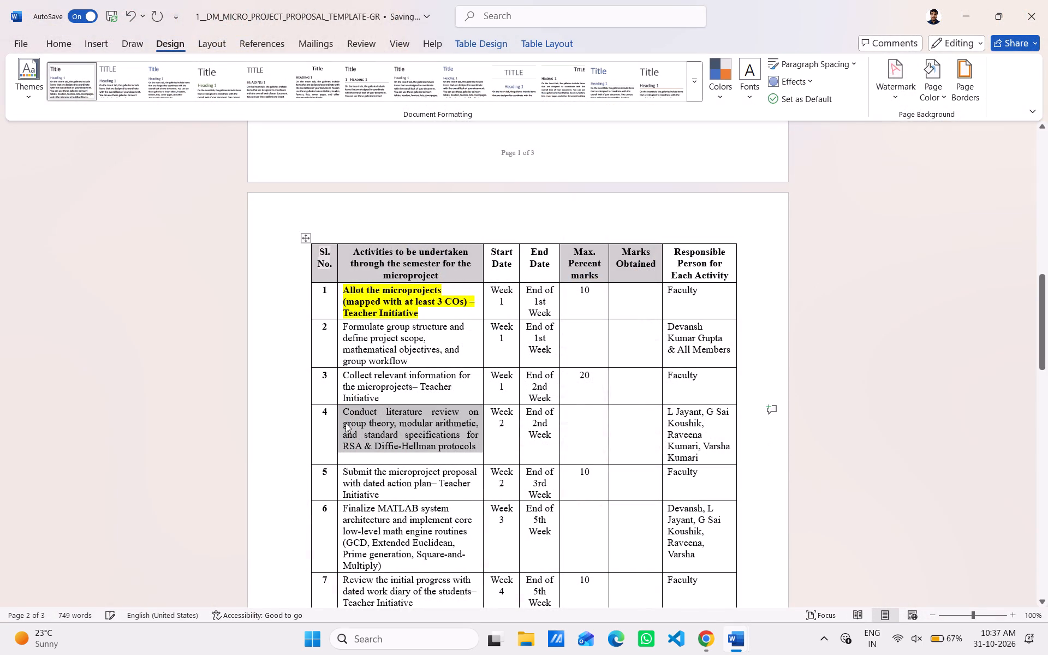
key("ctrl+j")
key("ctrl+b")
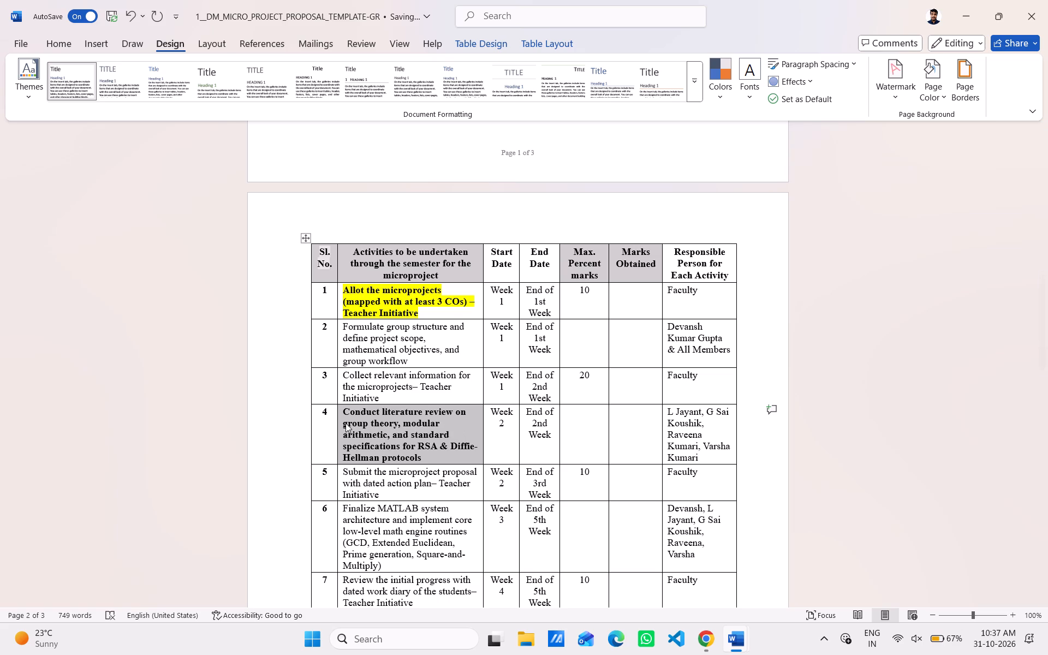
key("ctrl+h")
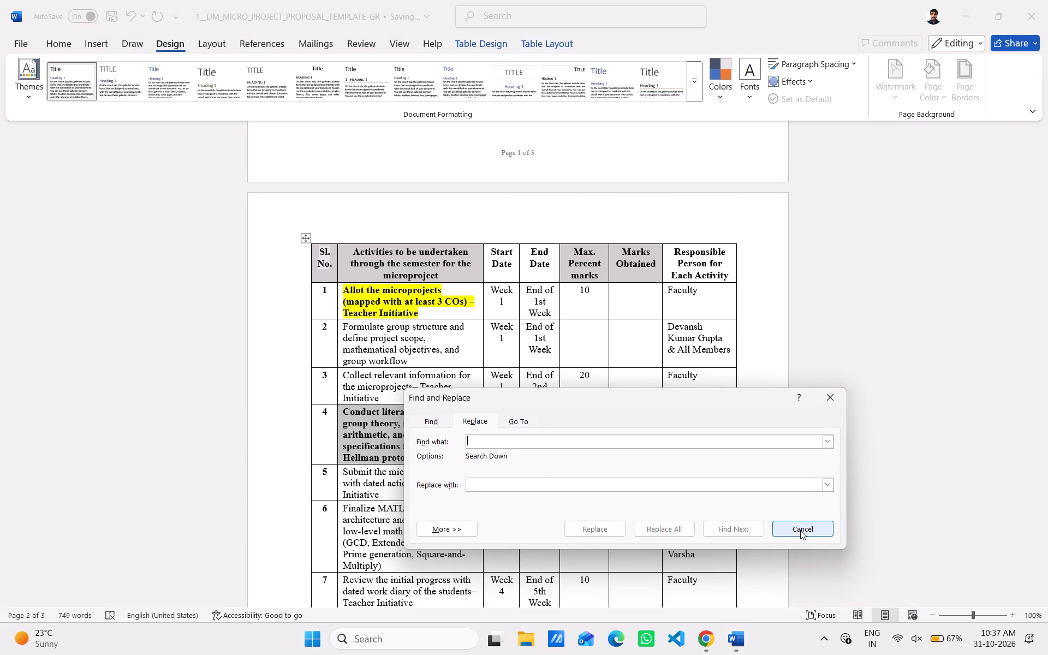
left_click(801, 529)
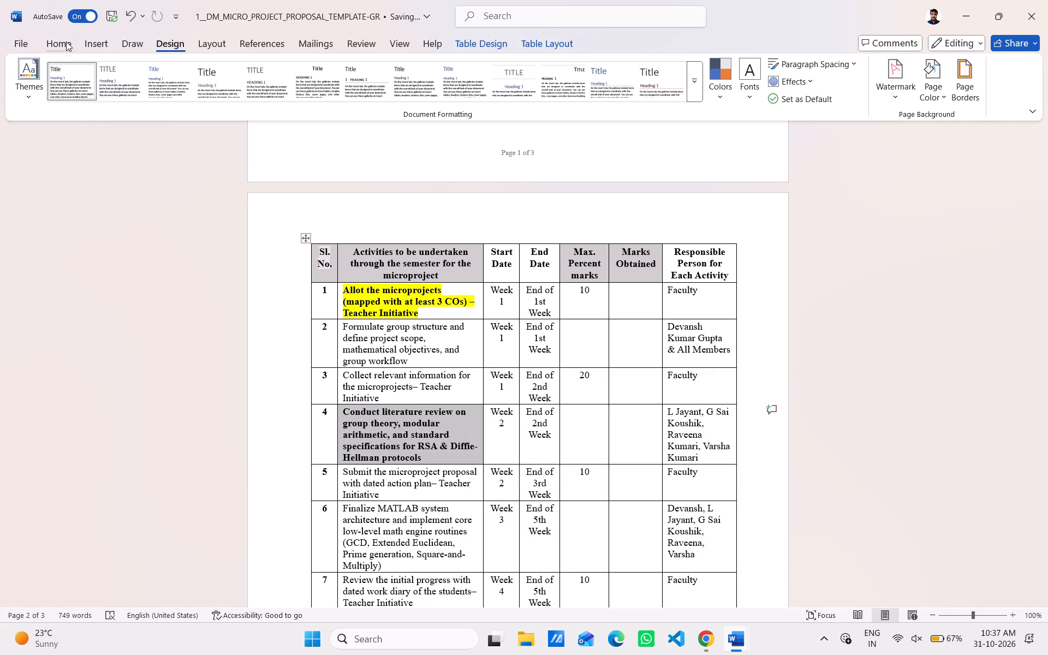
left_click(66, 41)
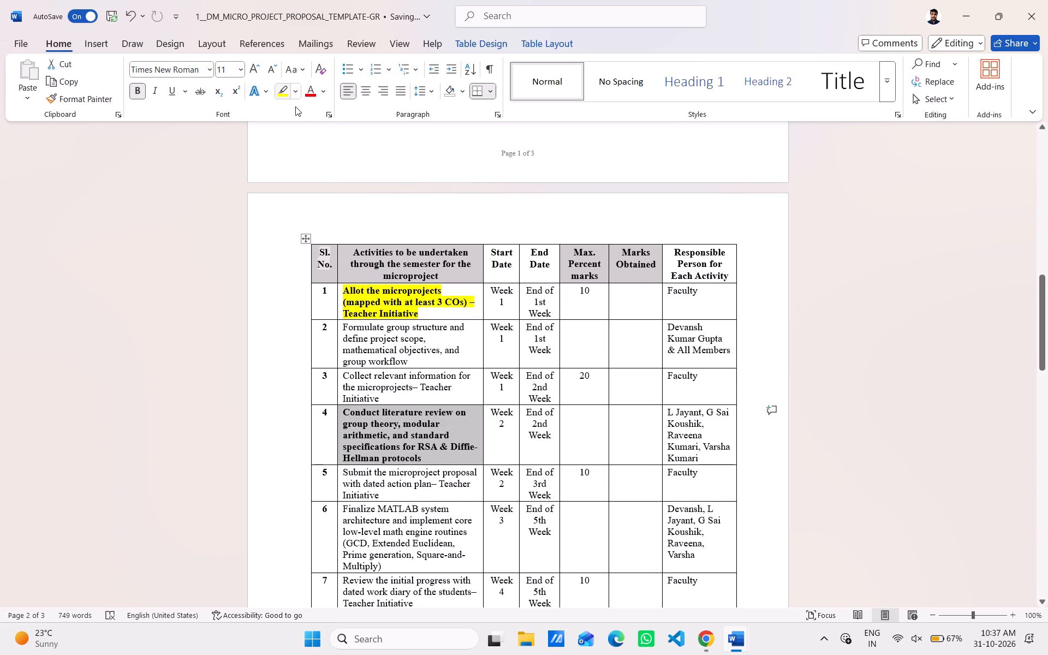
left_click(282, 91)
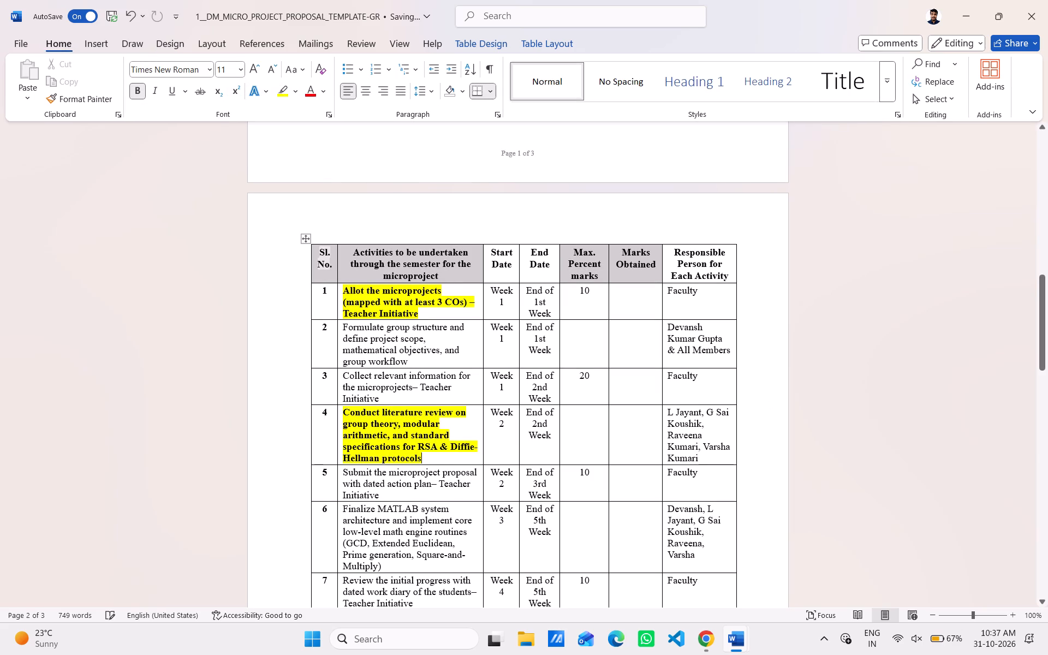
scroll(471, 490, "down", 1)
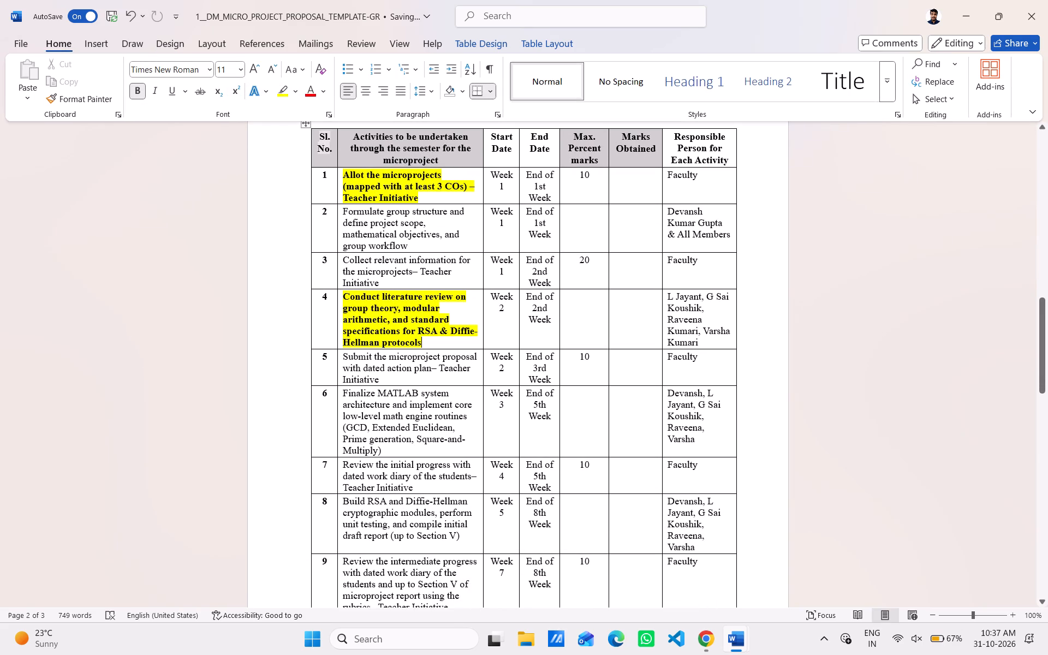
left_click_drag(423, 341, 346, 297)
key("ctrl+j")
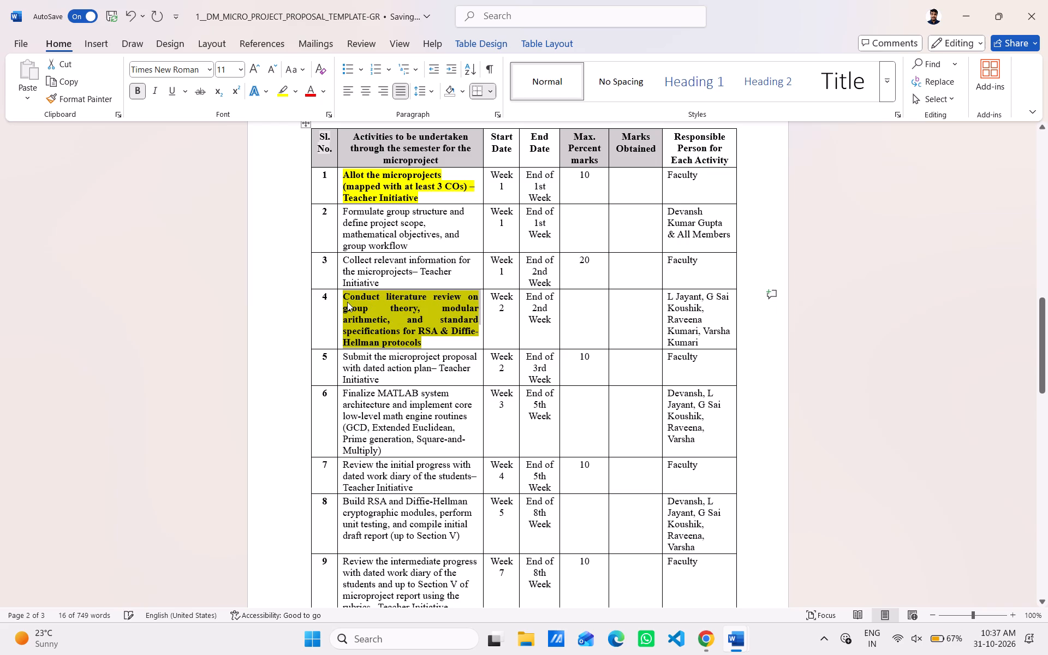
left_click(425, 327)
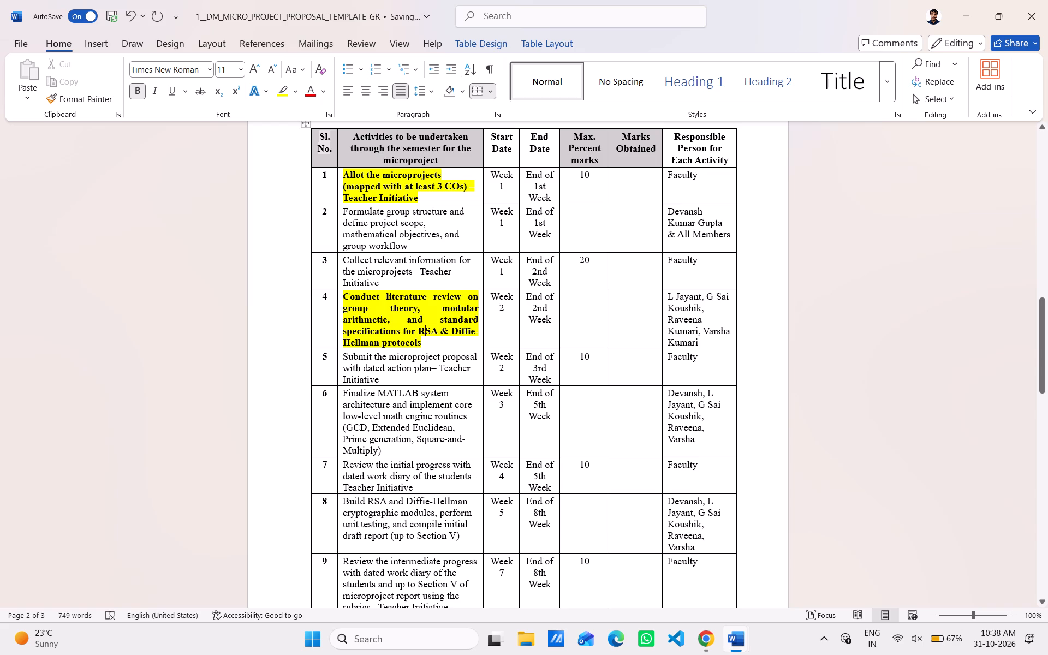
Replace every occurrence of "Faculty" in the proposal document with the faculty member's title and name.
key("ctrl+h")
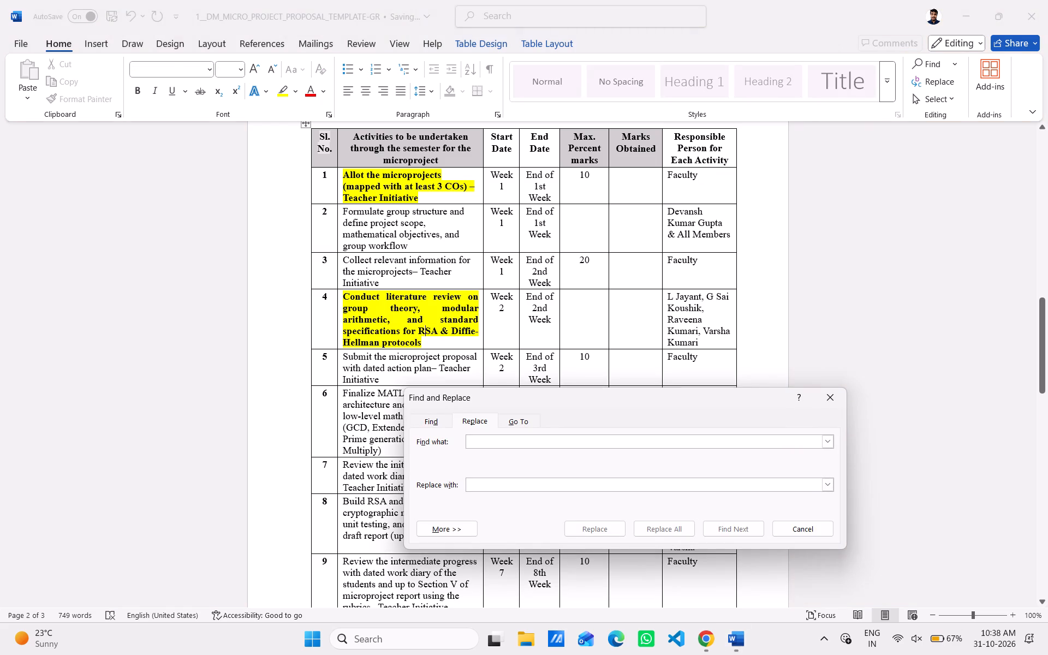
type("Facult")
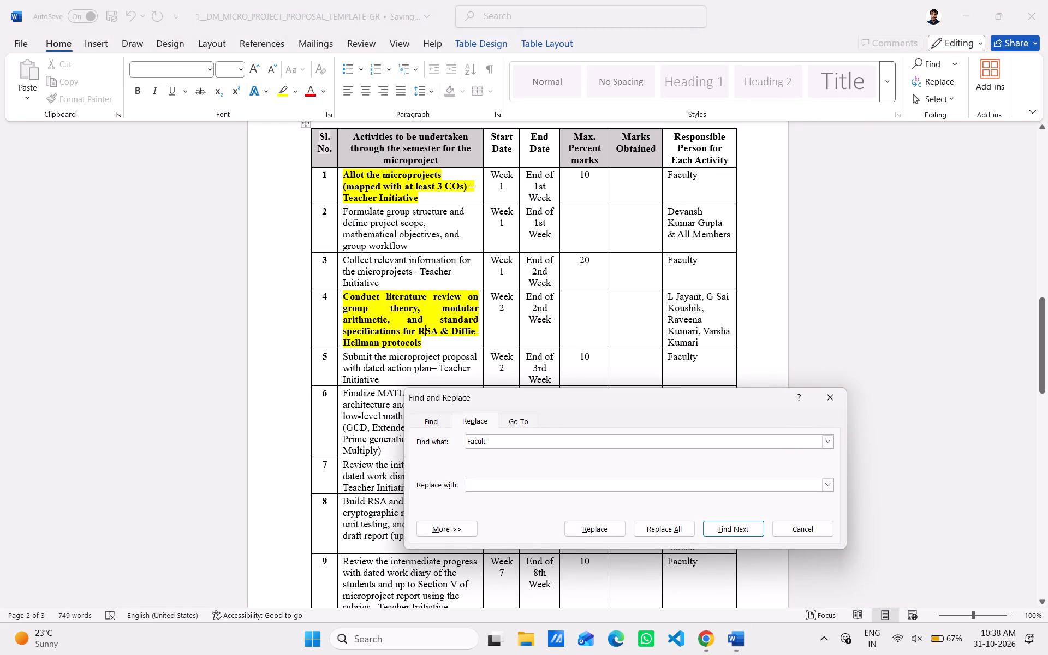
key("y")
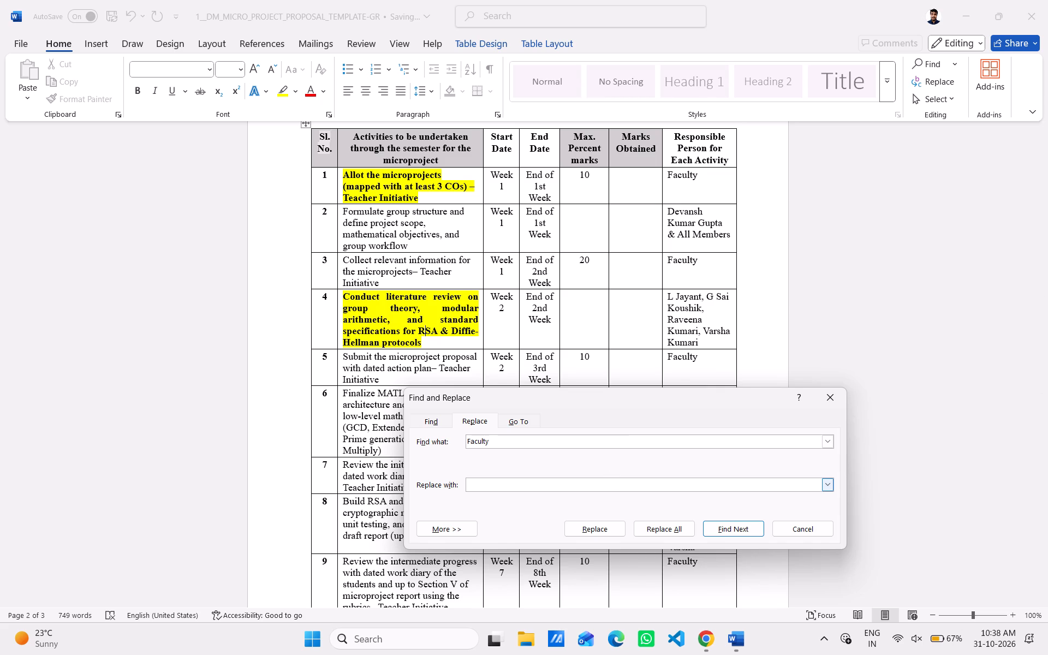
left_click(603, 482)
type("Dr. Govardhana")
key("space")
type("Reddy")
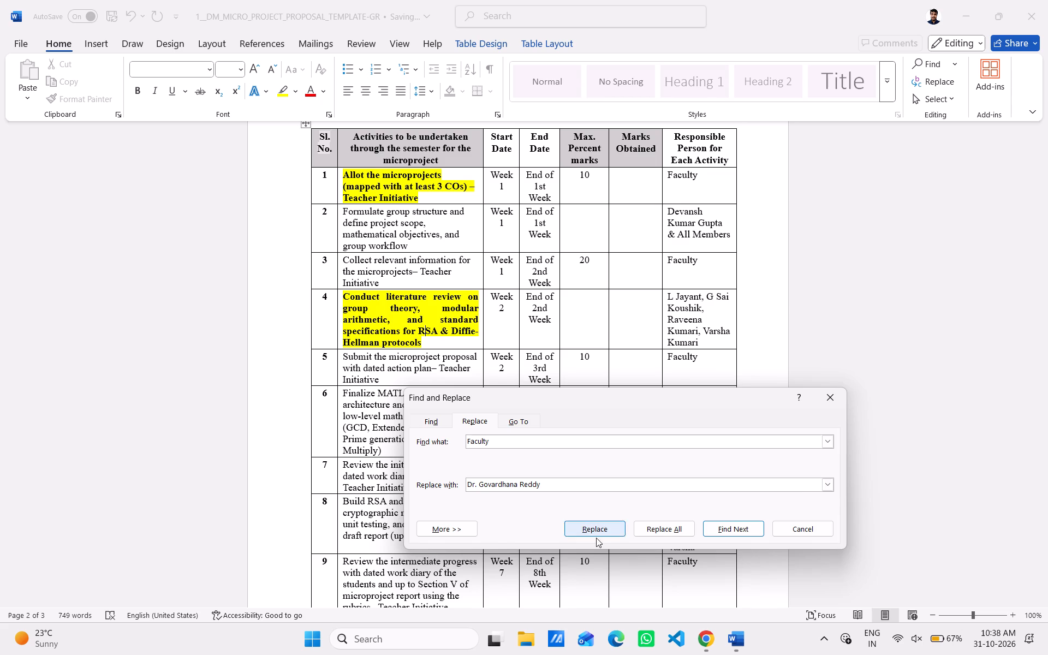
left_click(661, 527)
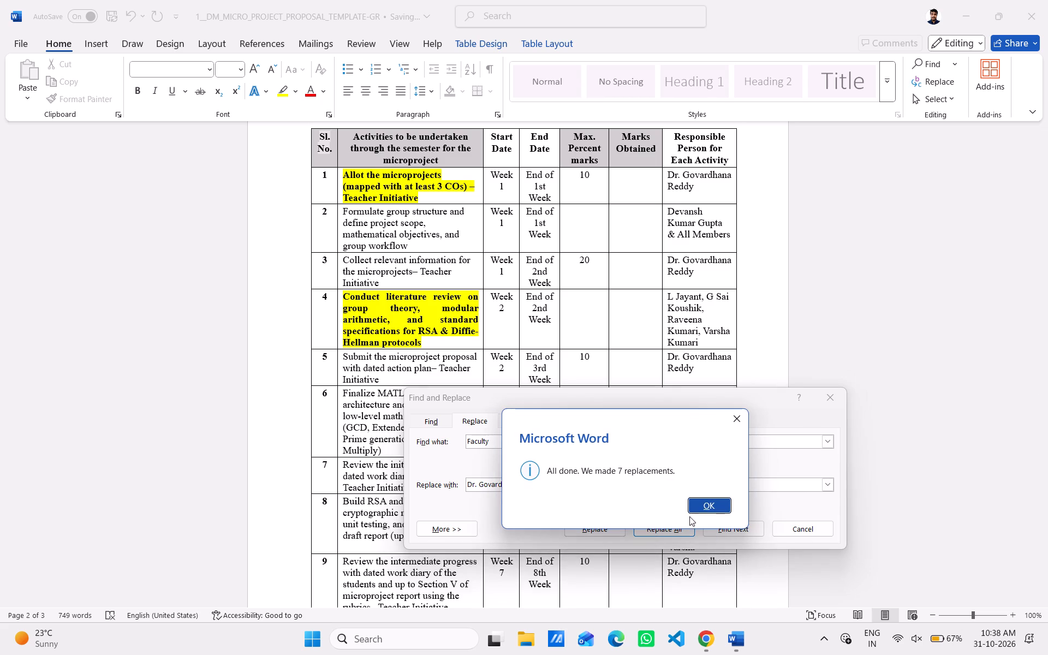
left_click(706, 509)
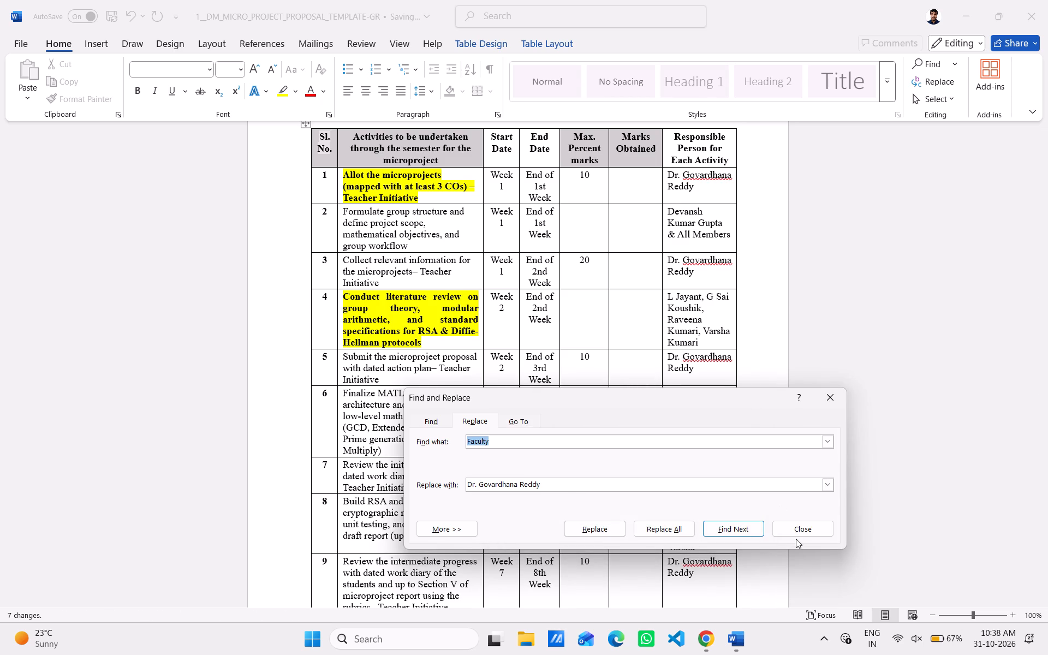
left_click(802, 525)
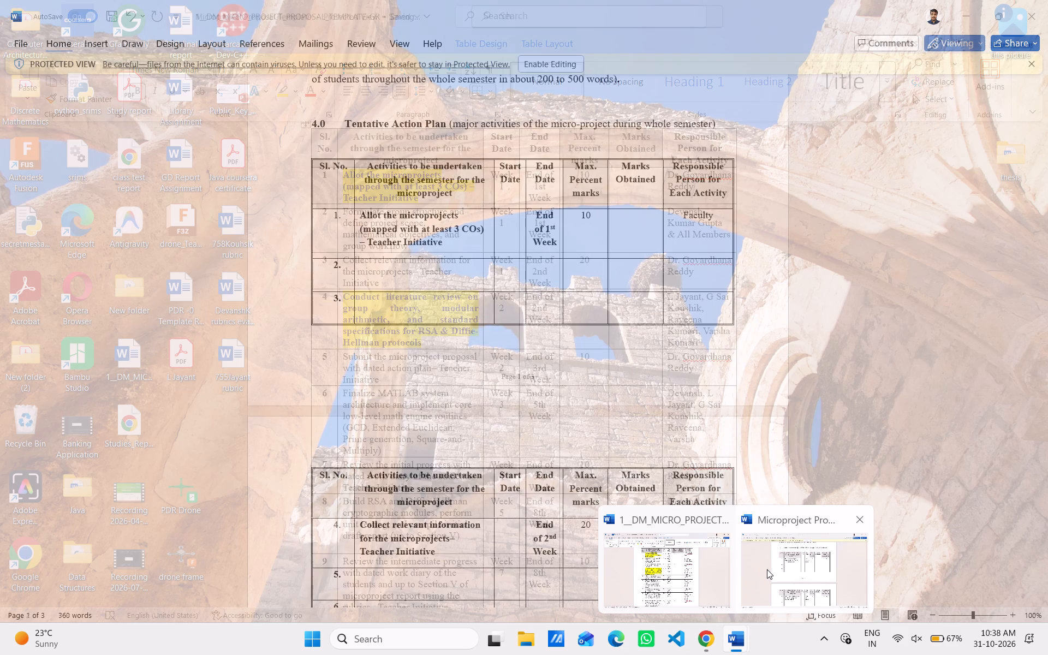
Check the teacher-initiative rows of the action plan table in the Microproject Proposal Template and return to the group's proposal document.
left_click(766, 570)
scroll(677, 460, "down", 1)
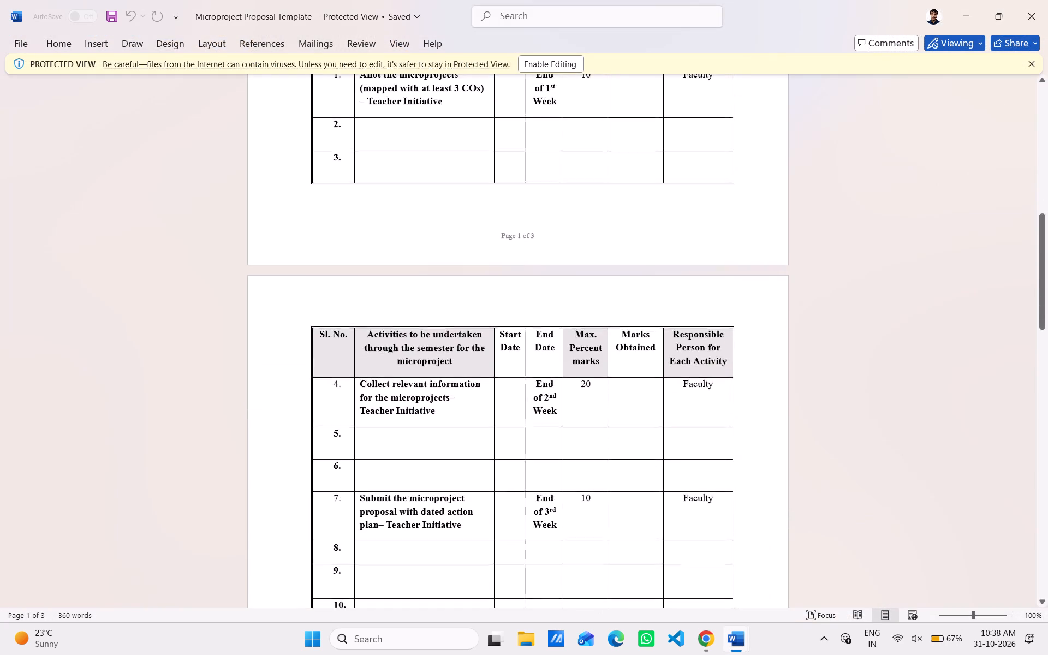
scroll(677, 460, "down", 1)
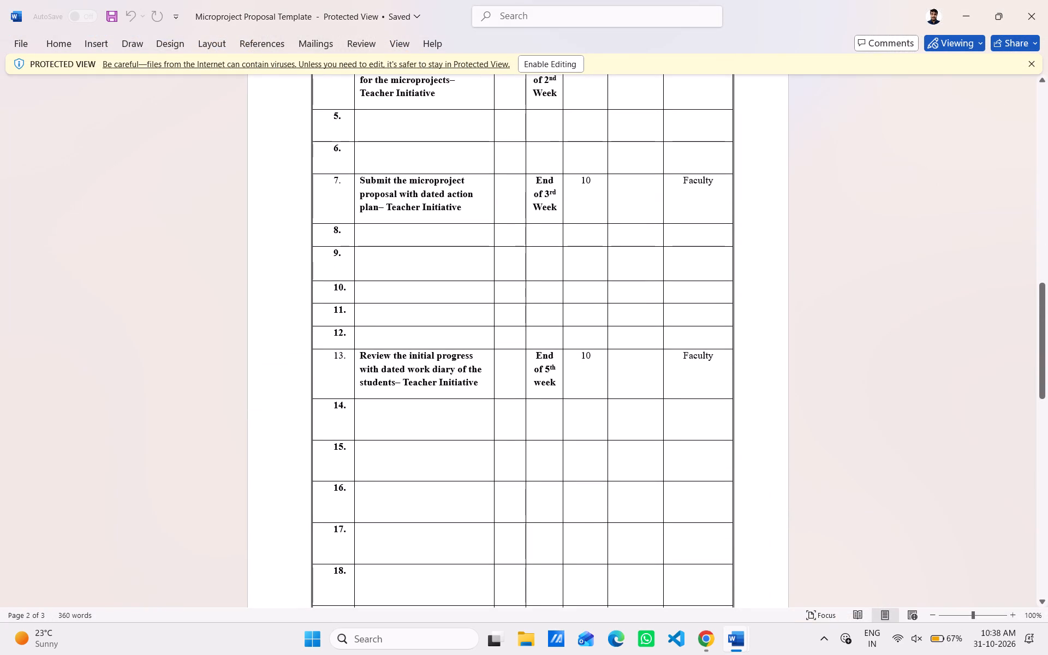
left_click(650, 595)
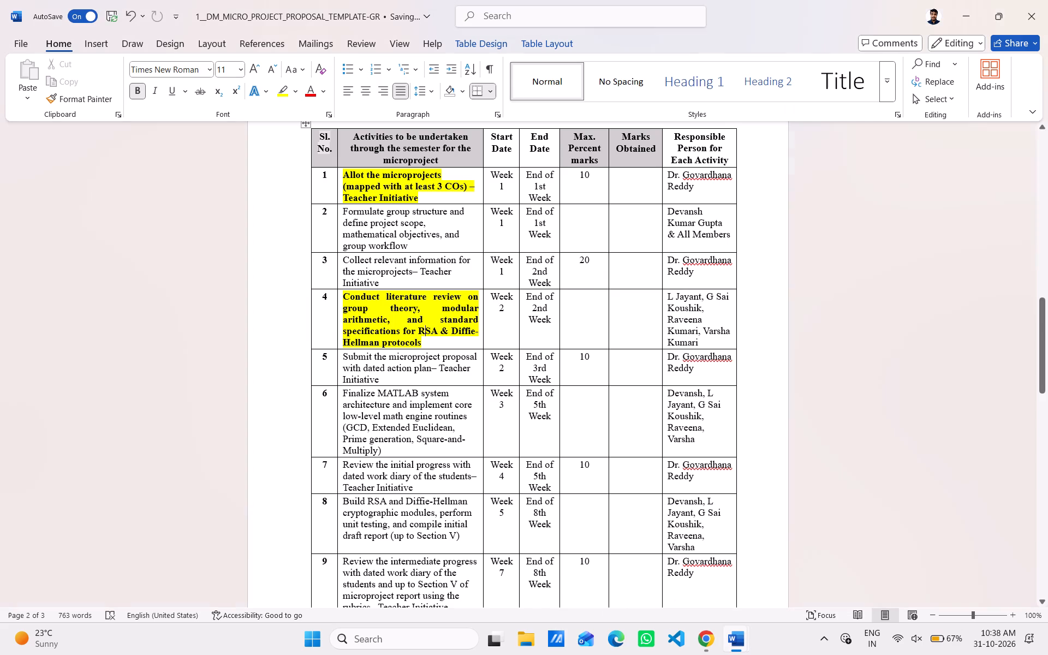
Make the row 7 initial progress review activity bold and highlight it in yellow.
left_click_drag(422, 487, 346, 463)
key("ctrl+b")
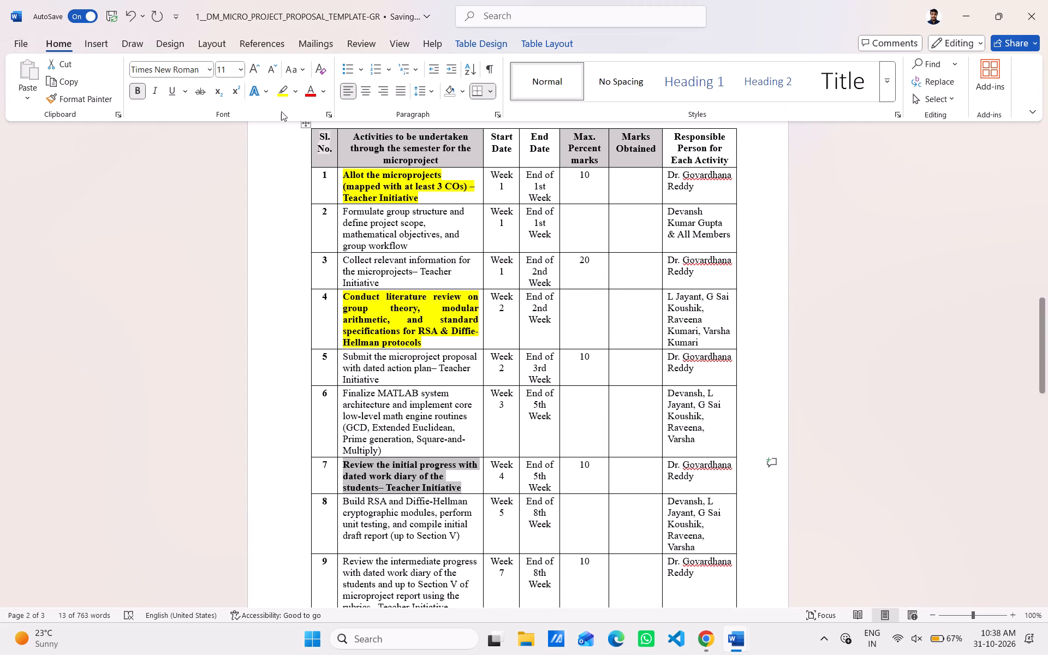
left_click(277, 90)
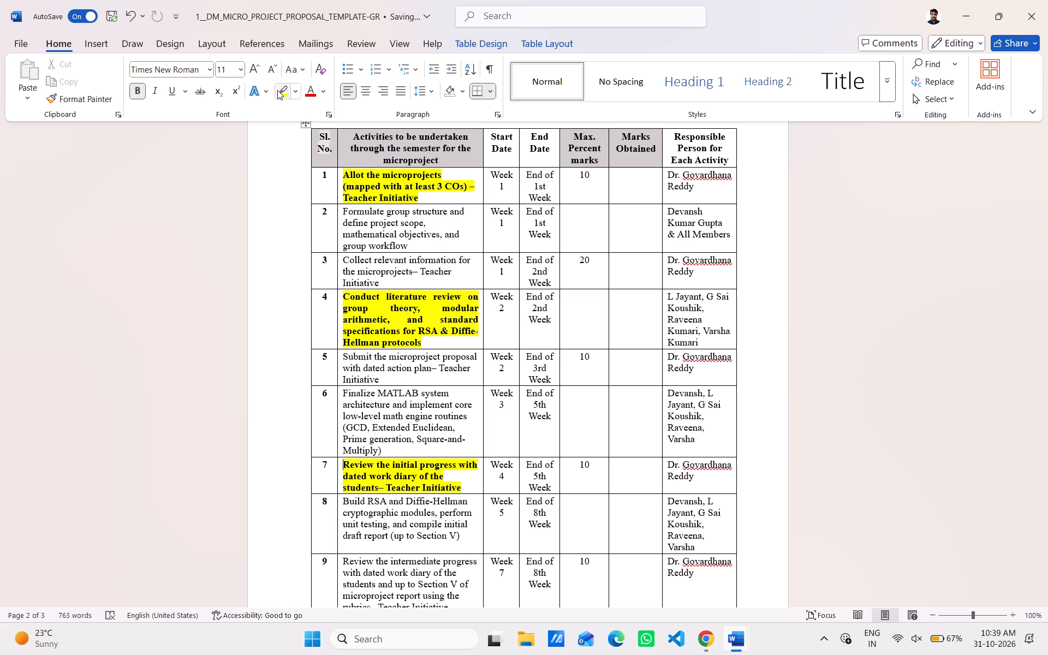
Review the proposal from its title page through the action plan table to the Tentative Resources Required section, and compare it with the template.
scroll(277, 90, "up", 2)
scroll(465, 177, "down", 1)
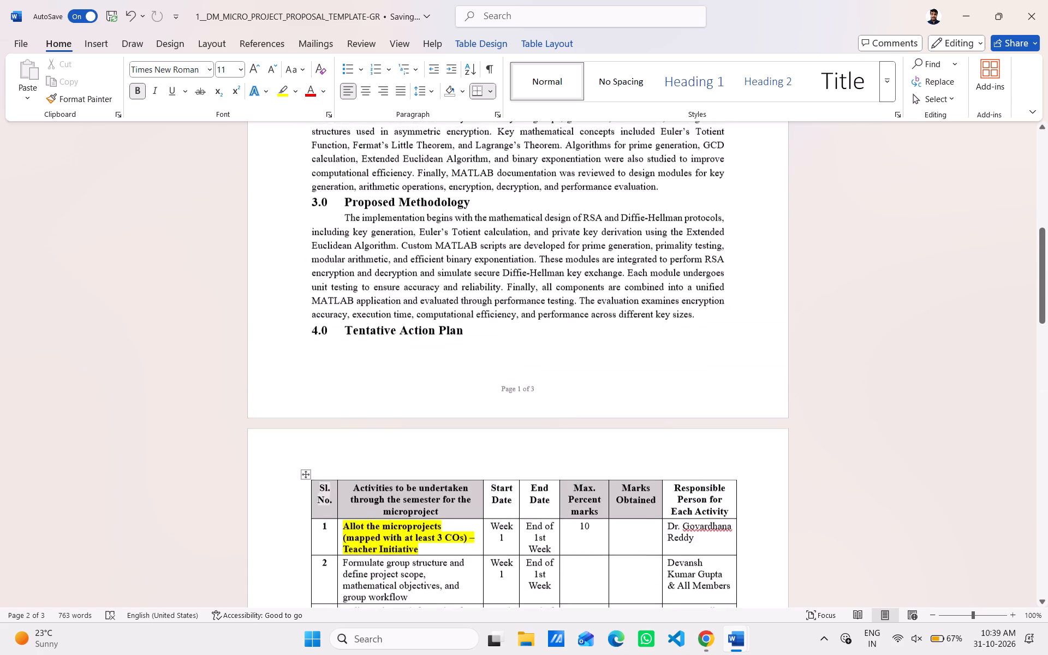
scroll(465, 177, "down", 3)
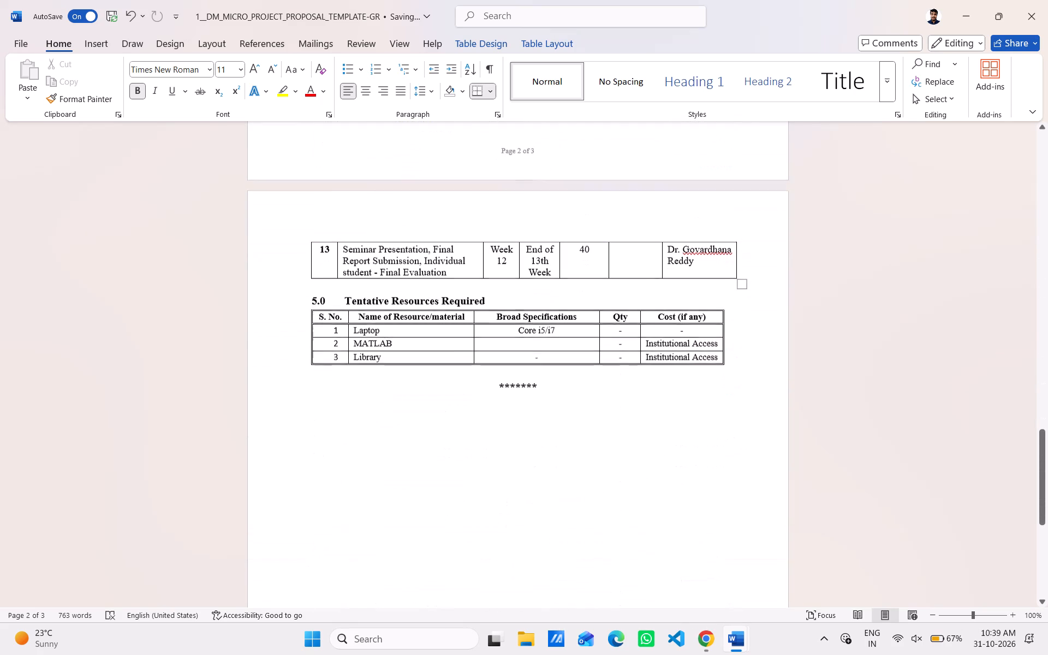
scroll(465, 177, "down", 5)
scroll(465, 177, "up", 20)
scroll(465, 177, "up", 7)
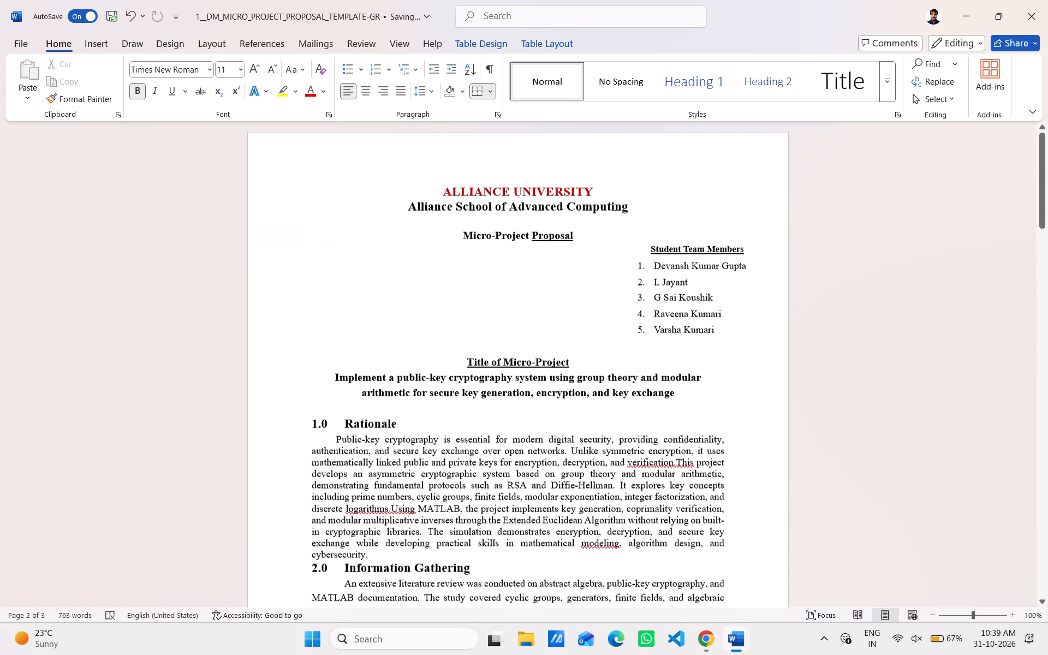
right_click(465, 177)
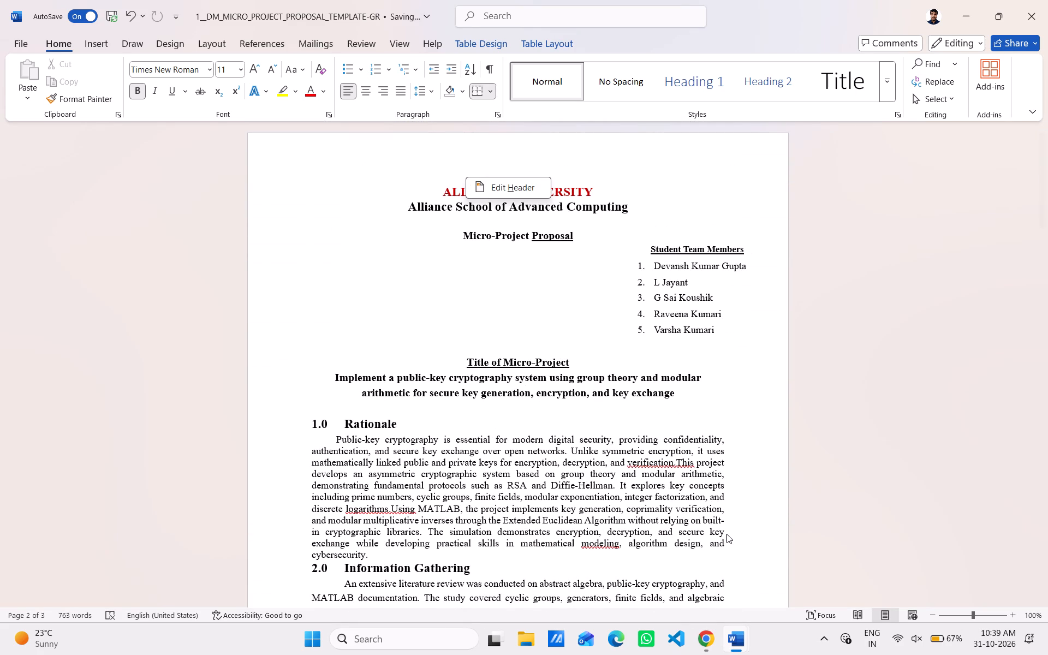
scroll(727, 534, "down", 5)
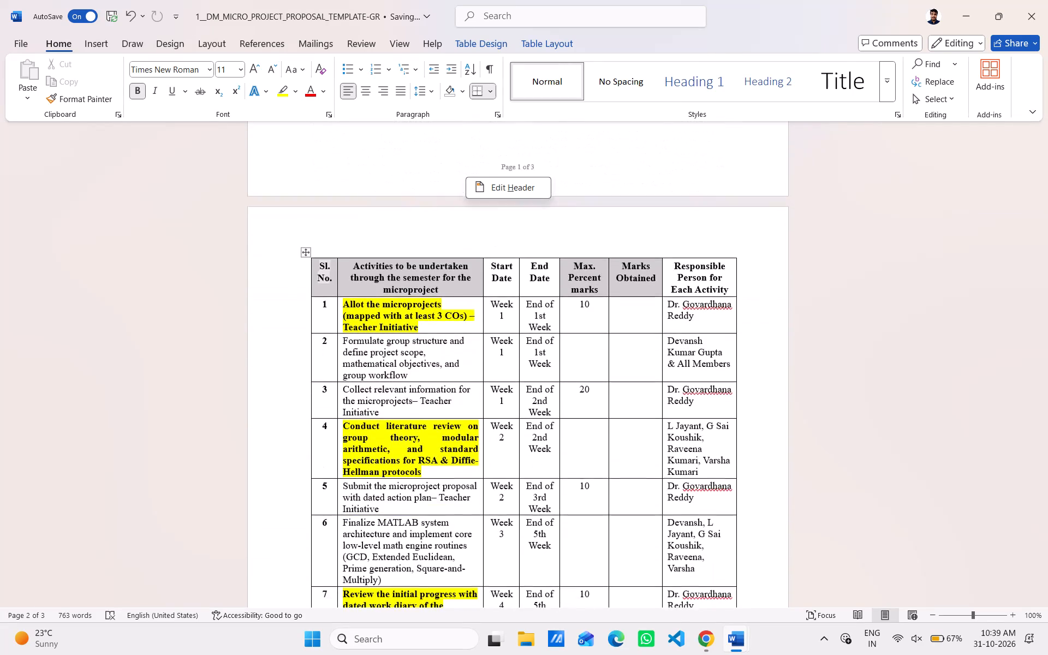
scroll(727, 534, "down", 5)
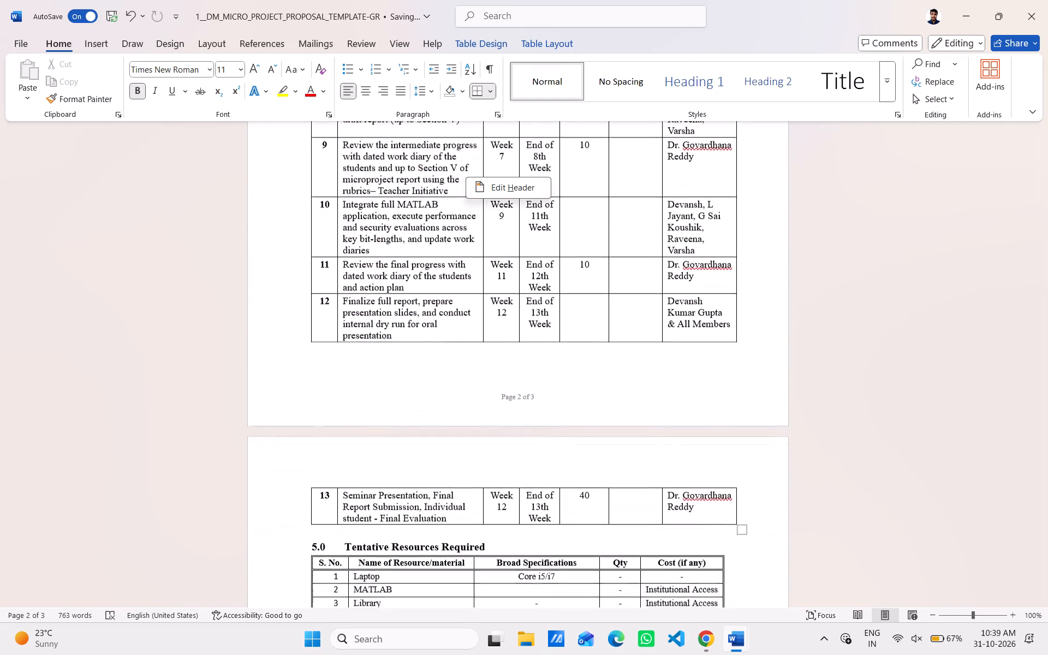
scroll(727, 534, "down", 1)
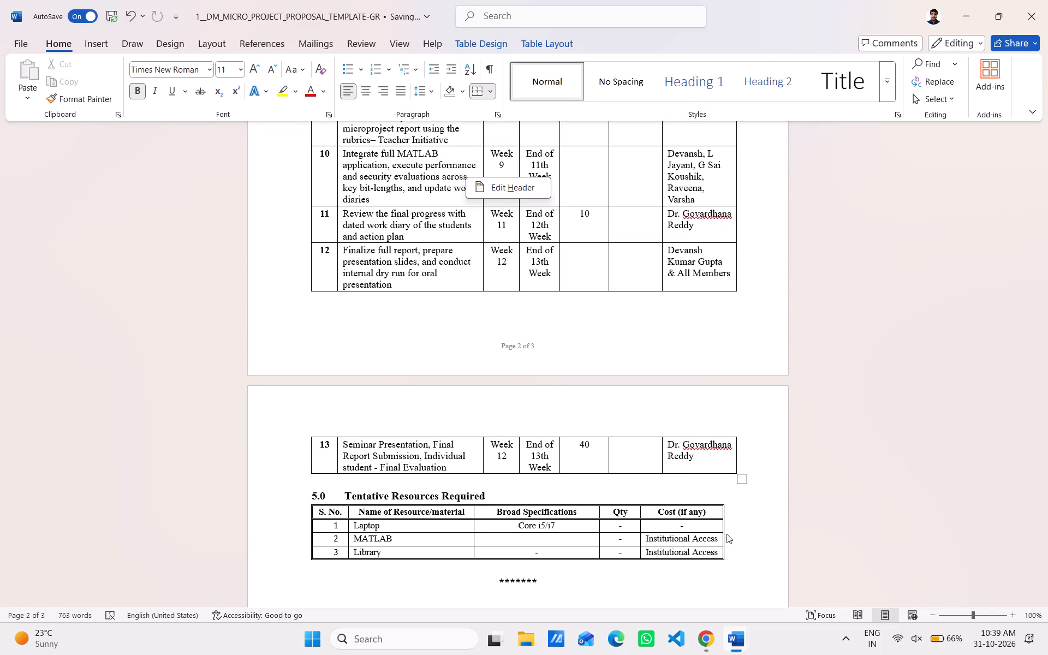
scroll(727, 534, "up", 2)
scroll(727, 534, "down", 1)
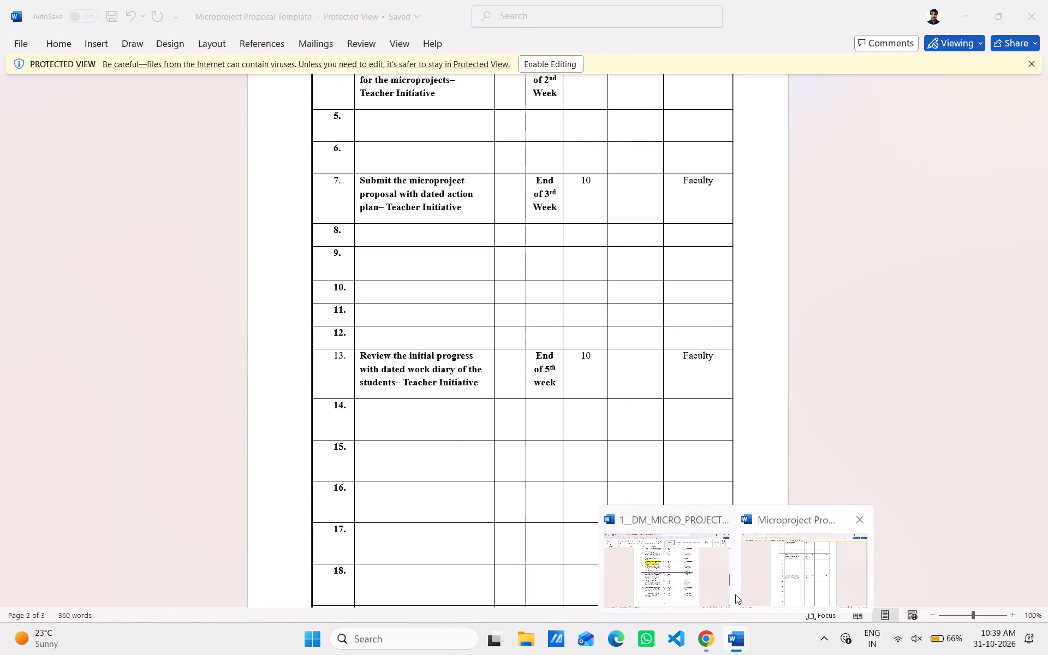
In the proposal document, make the row 13 seminar presentation and final evaluation activity bold.
left_click(721, 591)
scroll(615, 573, "down", 2)
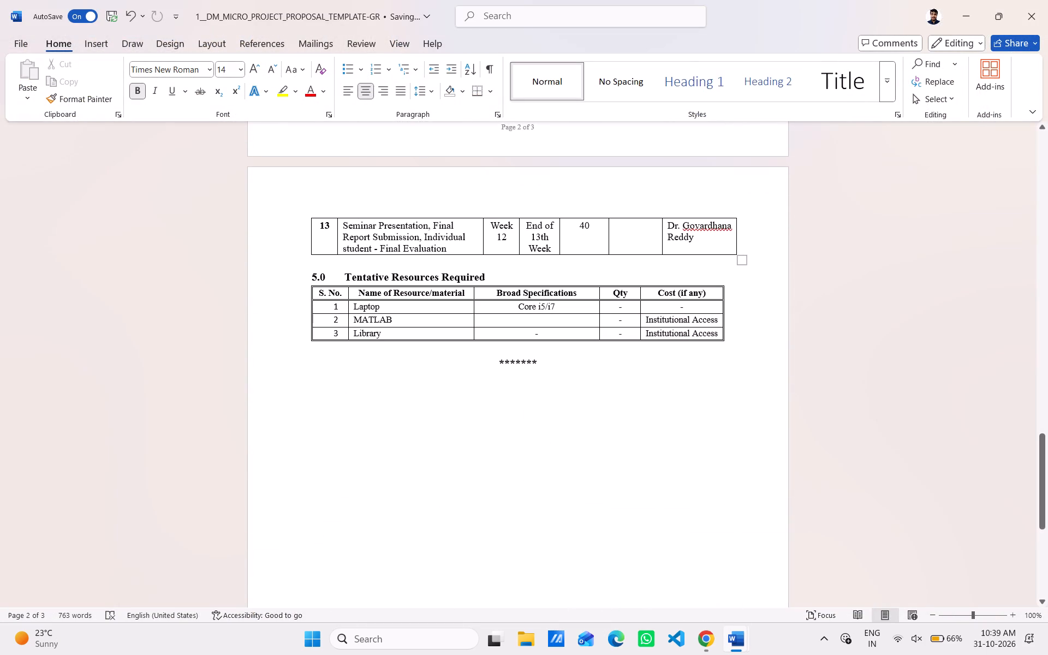
left_click_drag(448, 246, 341, 221)
key("ctrl+b")
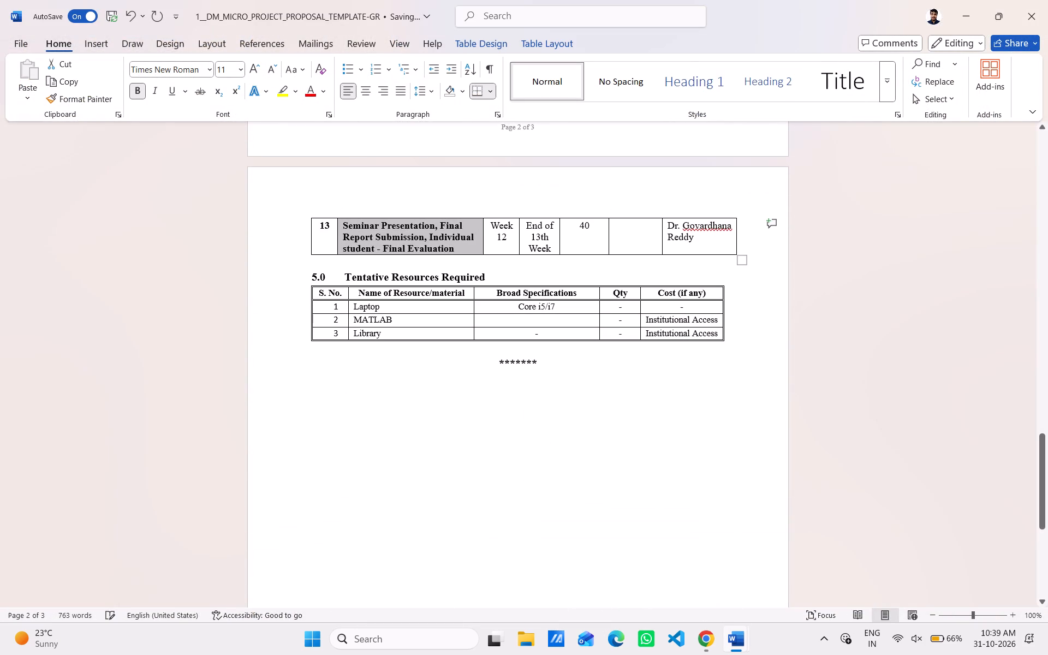
Highlight the row 13 seminar presentation and final evaluation activity in yellow.
left_click(288, 93)
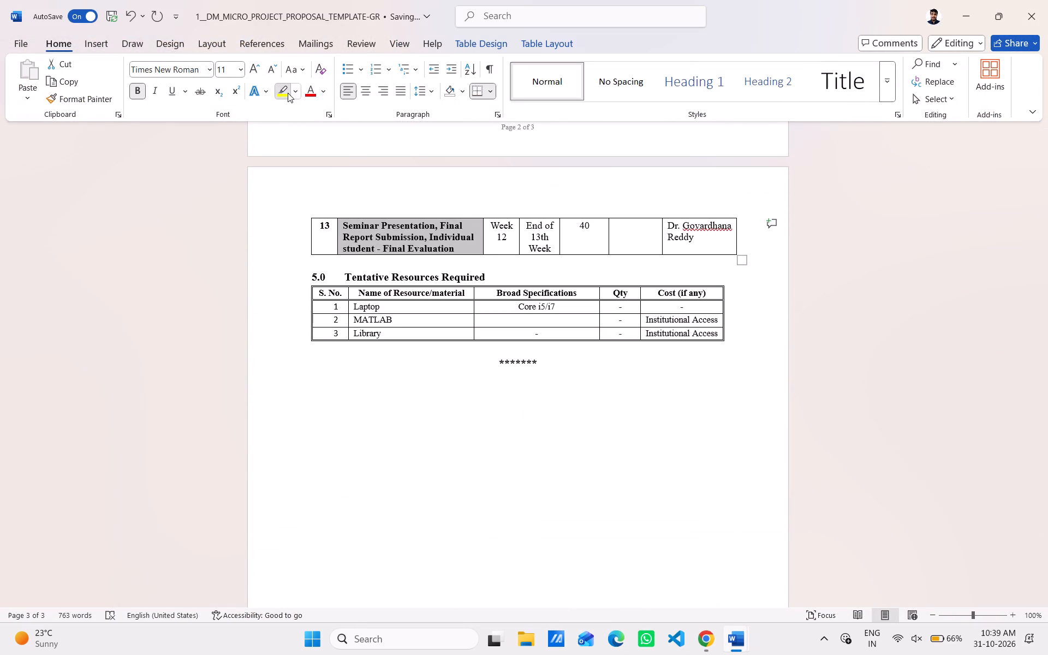
Insert six blank rows below row 13 of the action plan table, checking the template's row numbering for how many are needed.
left_click(716, 244)
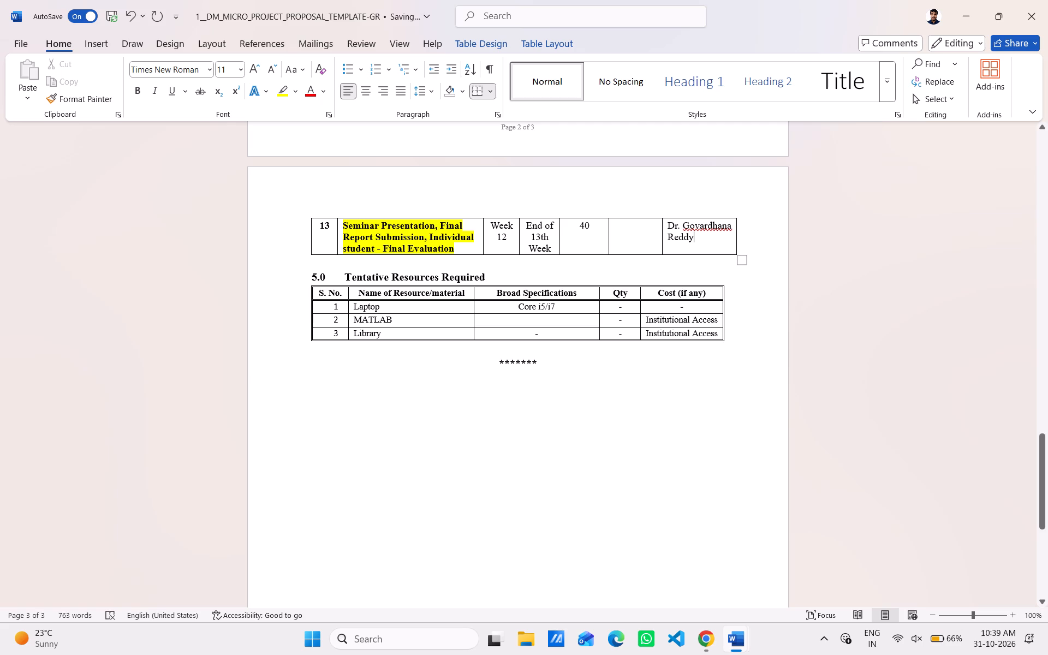
left_click(540, 46)
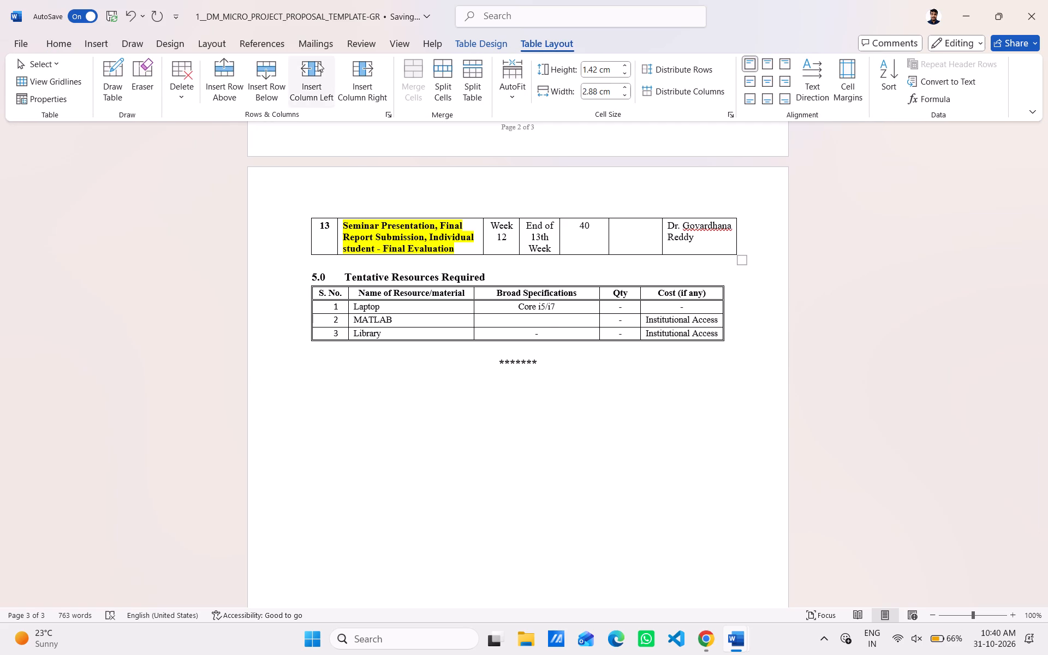
double_click(266, 78)
left_click(266, 78)
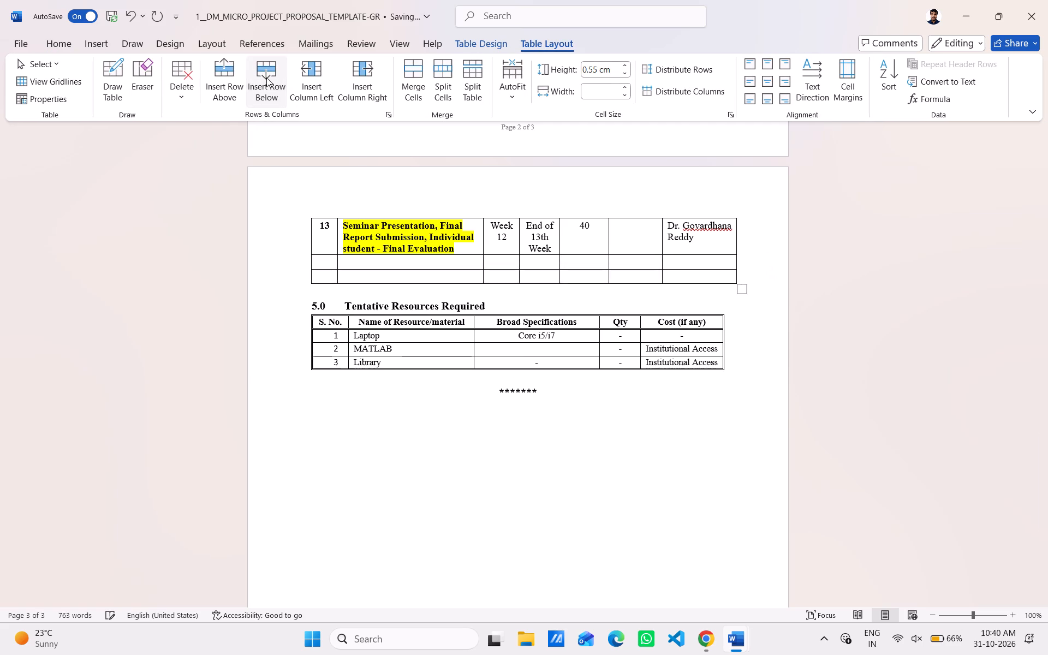
left_click(266, 78)
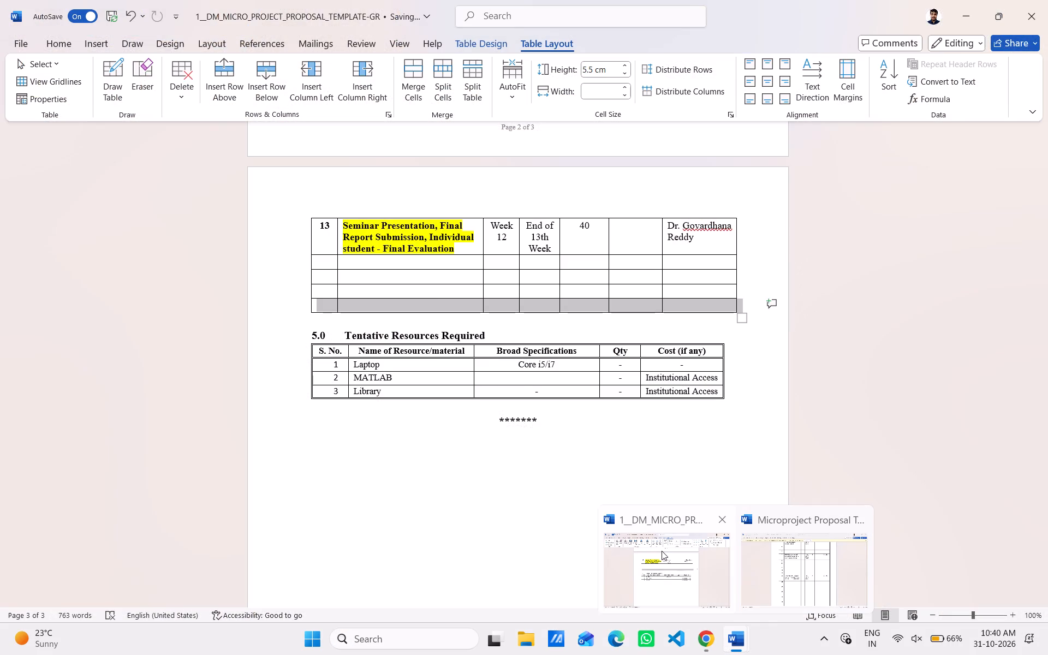
left_click(812, 569)
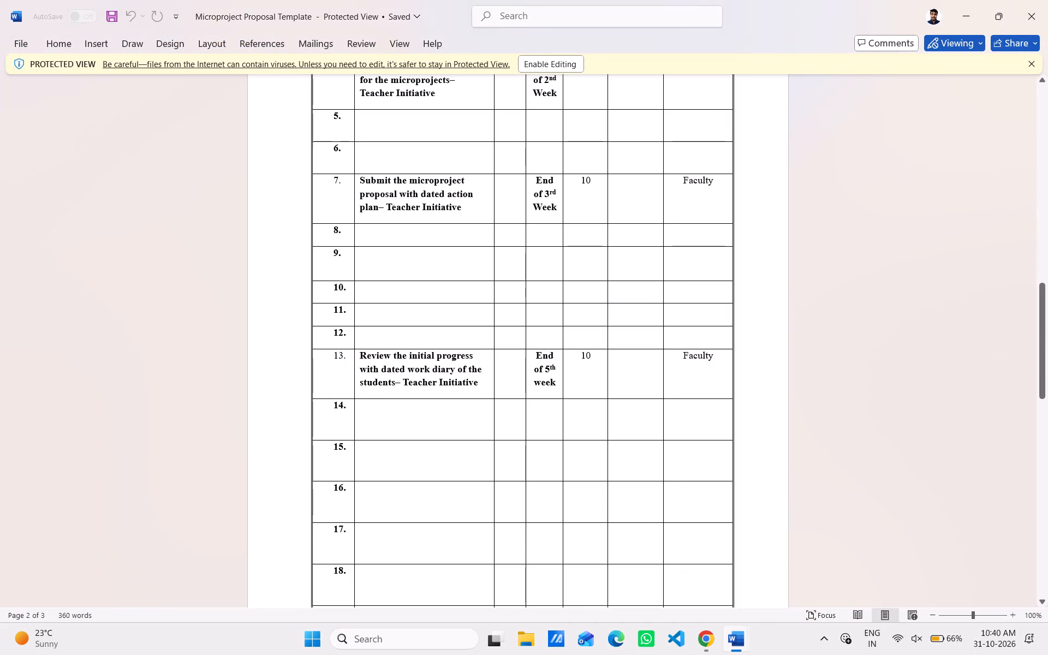
scroll(686, 387, "down", 1)
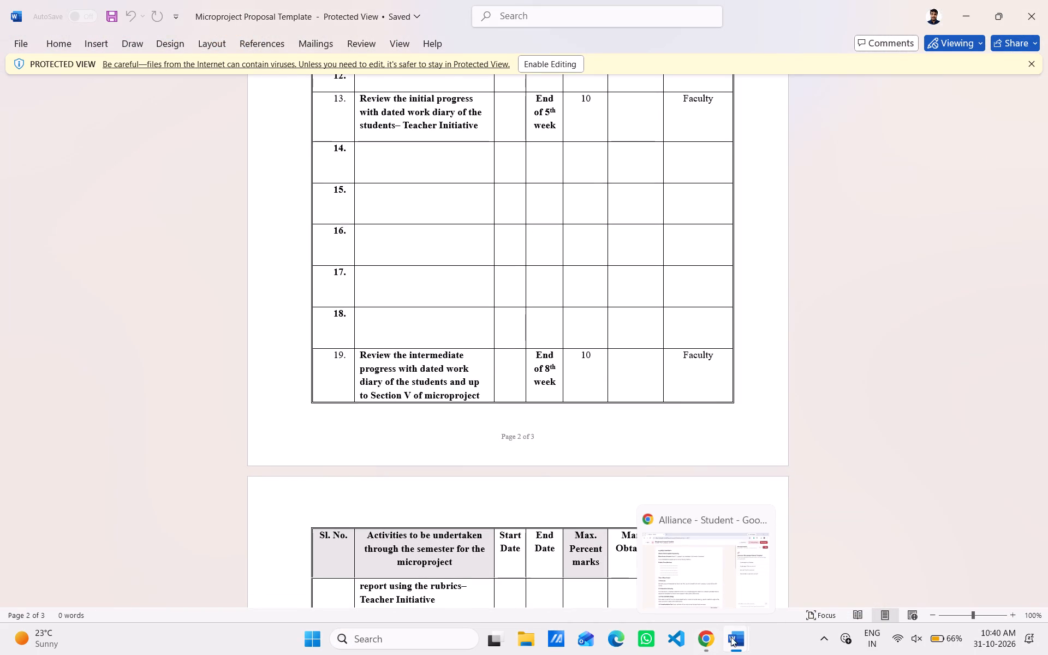
left_click(766, 562)
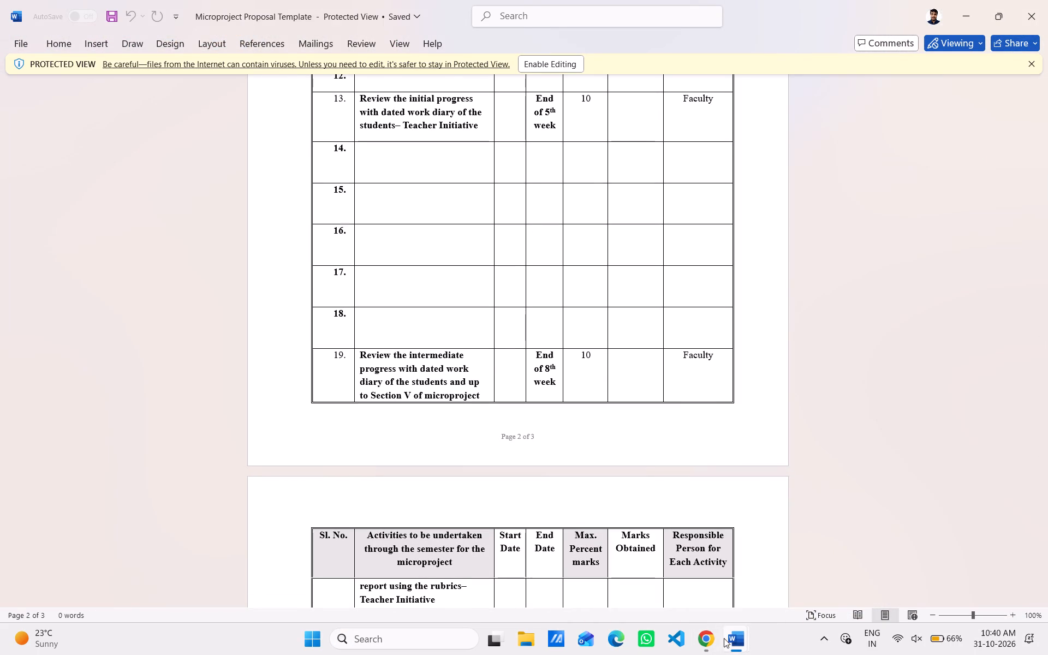
left_click(701, 538)
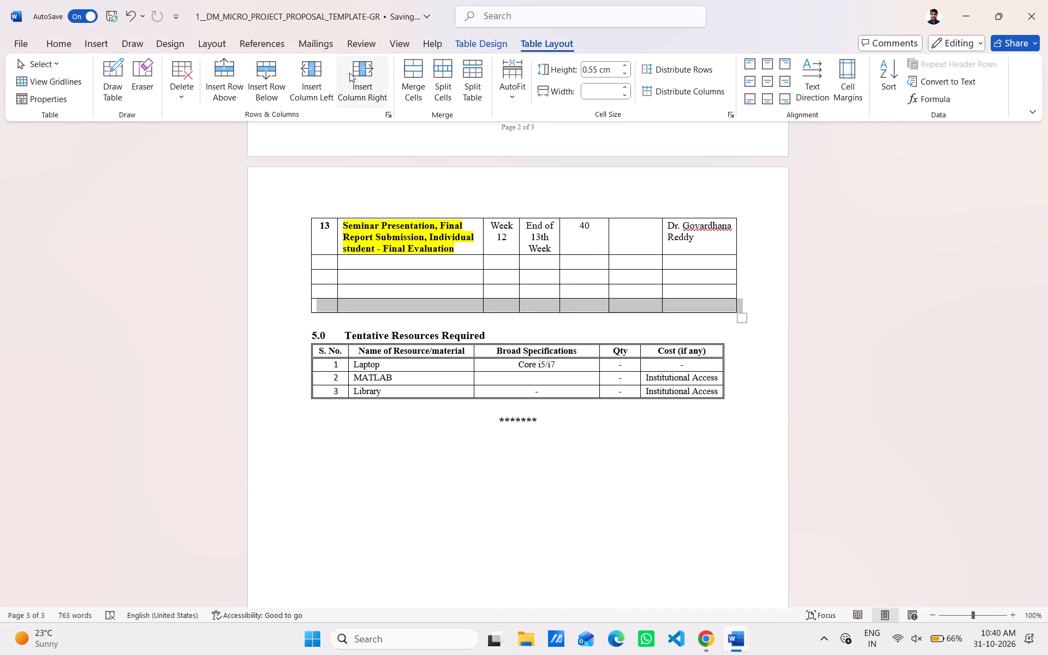
left_click(265, 79)
left_click(265, 79)
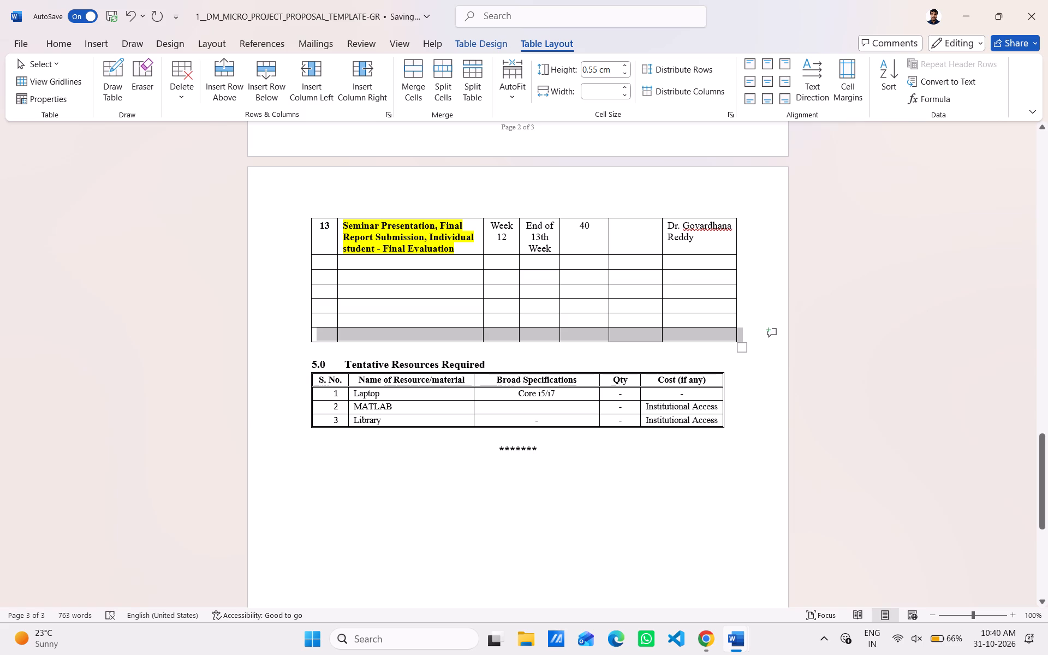
Enter 19 as the serial number of the last blank row in the action plan table.
left_click(327, 333)
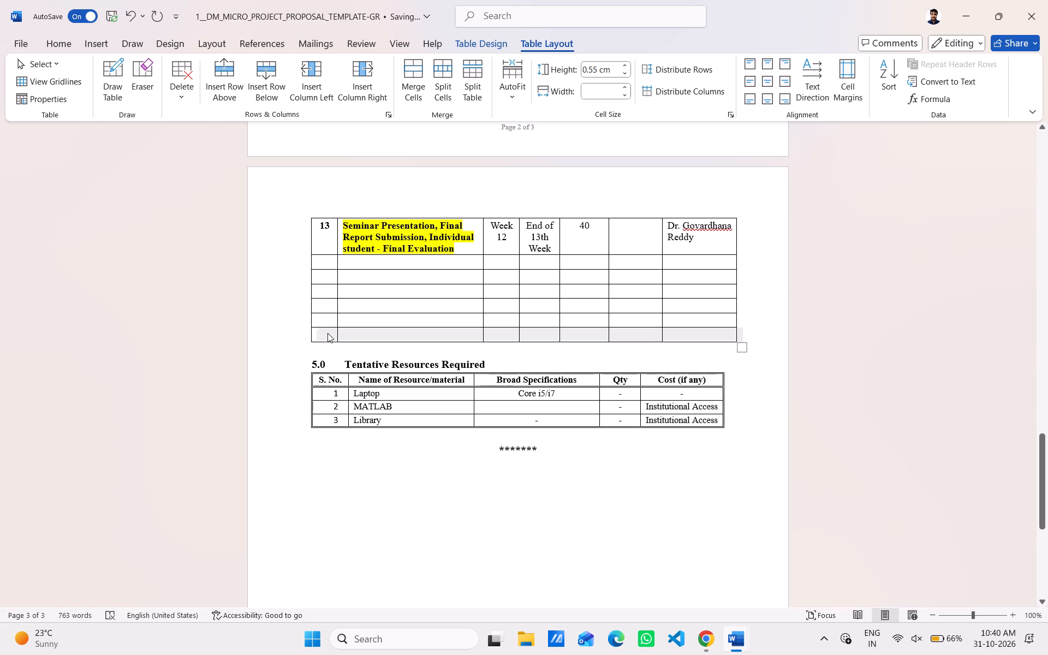
type("19")
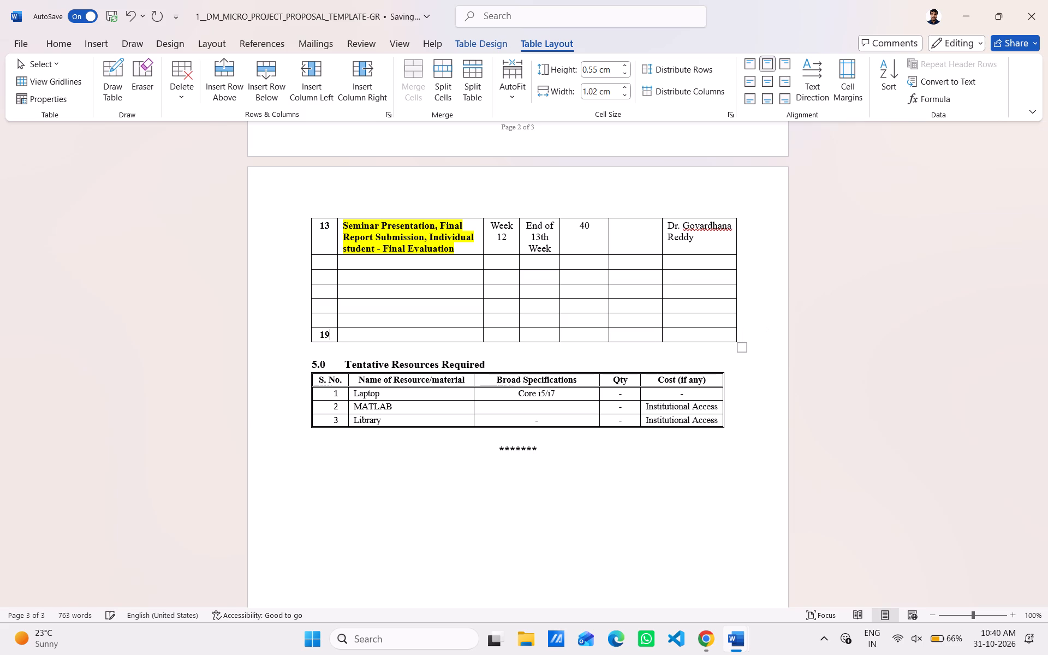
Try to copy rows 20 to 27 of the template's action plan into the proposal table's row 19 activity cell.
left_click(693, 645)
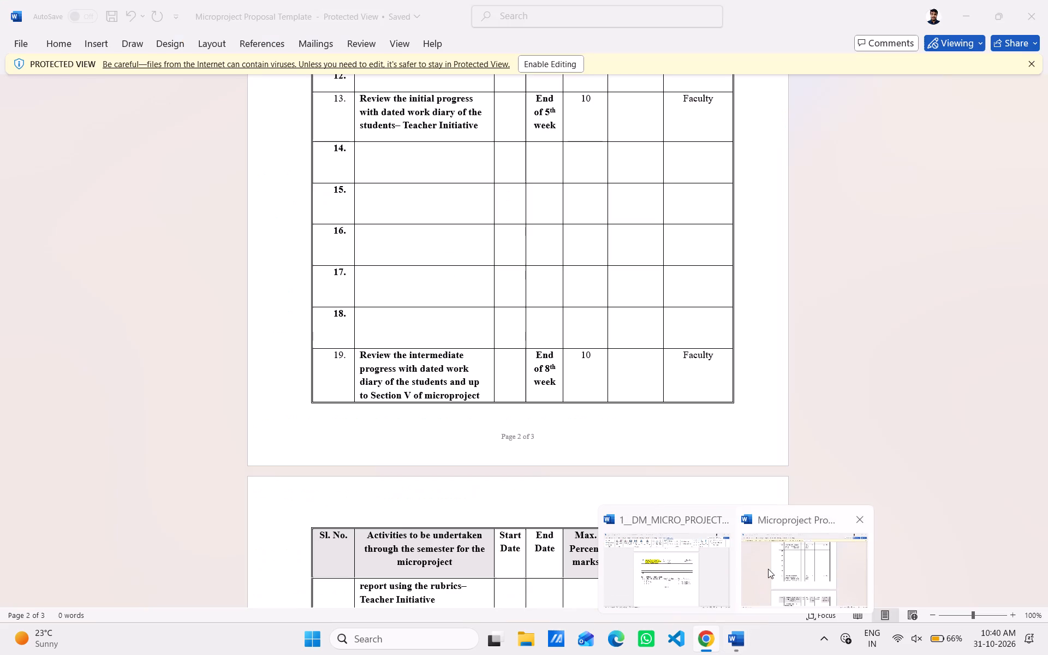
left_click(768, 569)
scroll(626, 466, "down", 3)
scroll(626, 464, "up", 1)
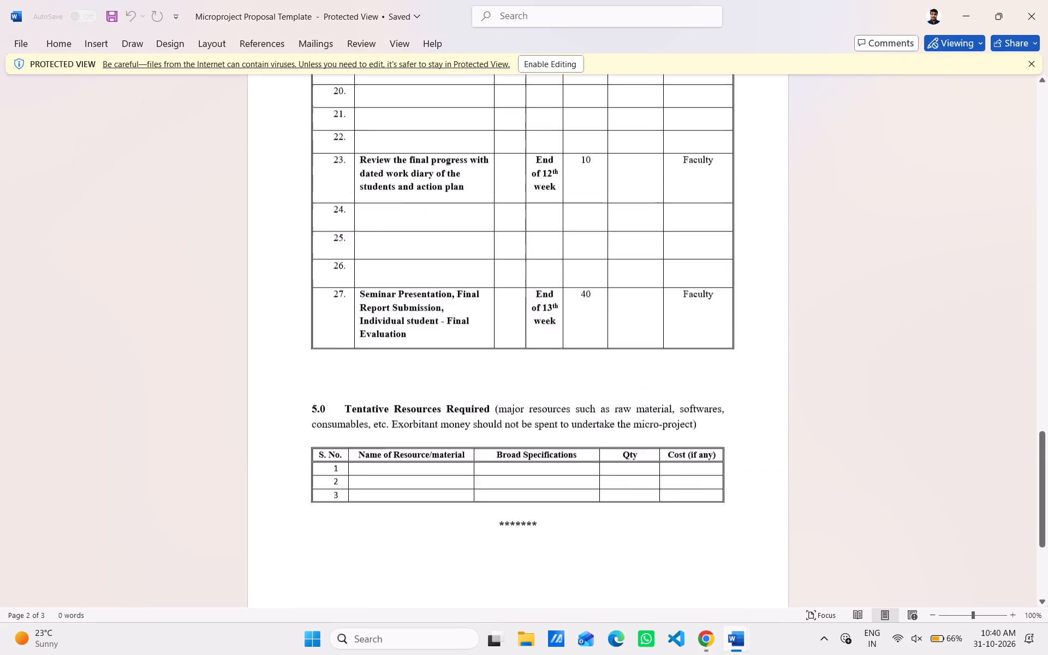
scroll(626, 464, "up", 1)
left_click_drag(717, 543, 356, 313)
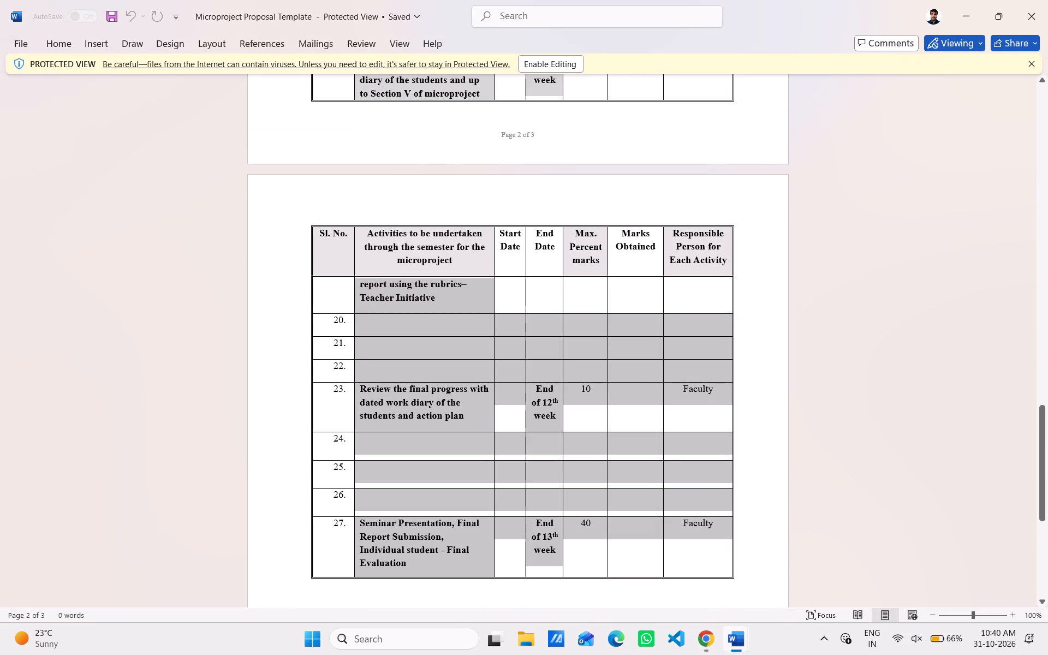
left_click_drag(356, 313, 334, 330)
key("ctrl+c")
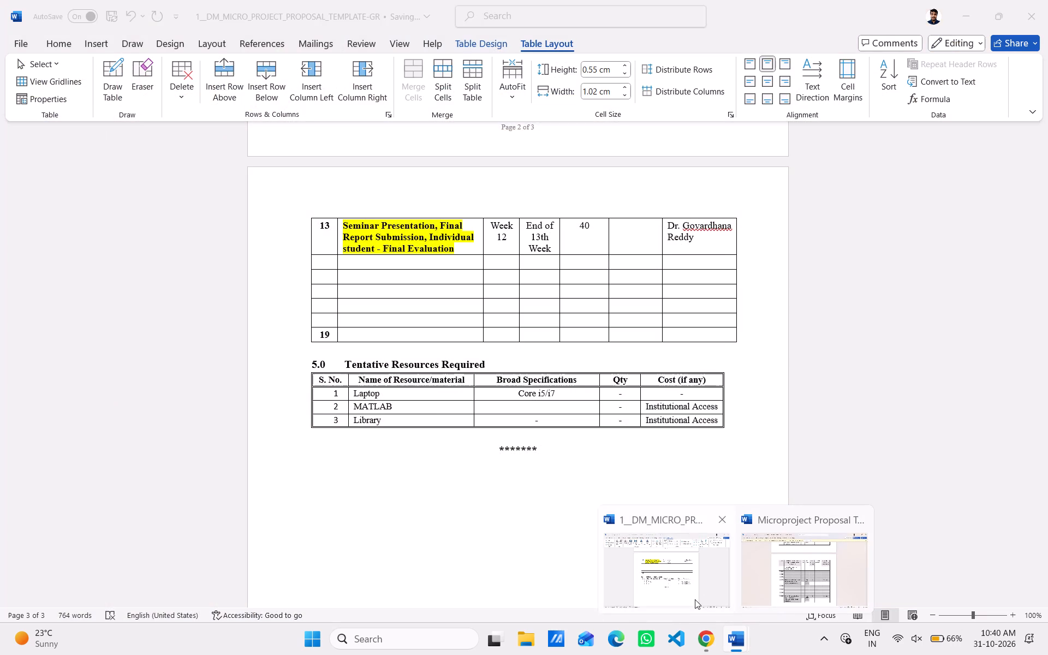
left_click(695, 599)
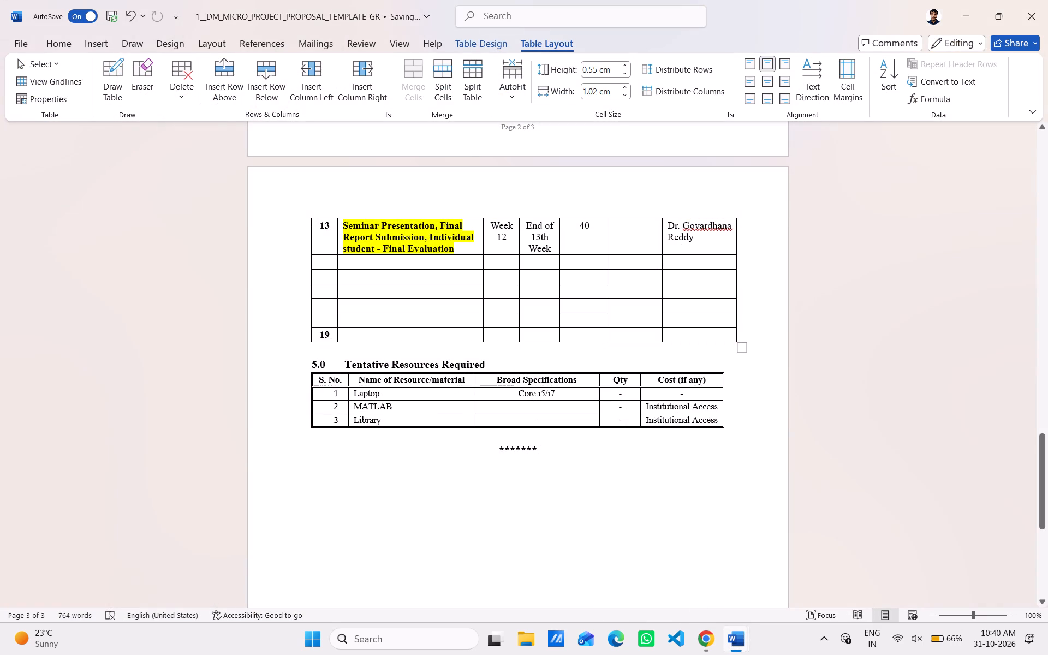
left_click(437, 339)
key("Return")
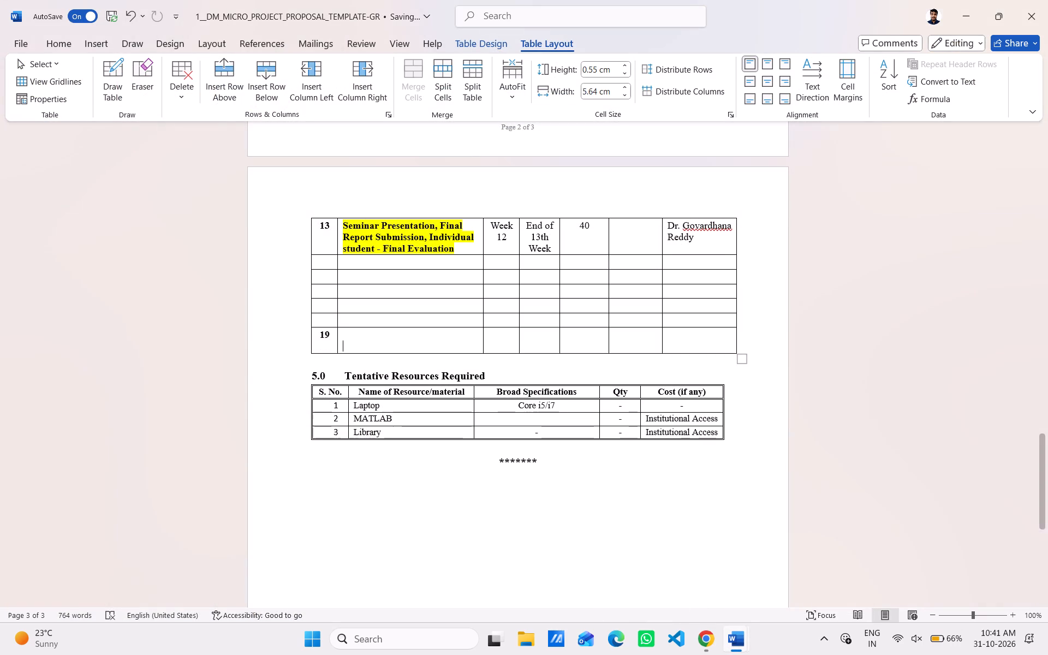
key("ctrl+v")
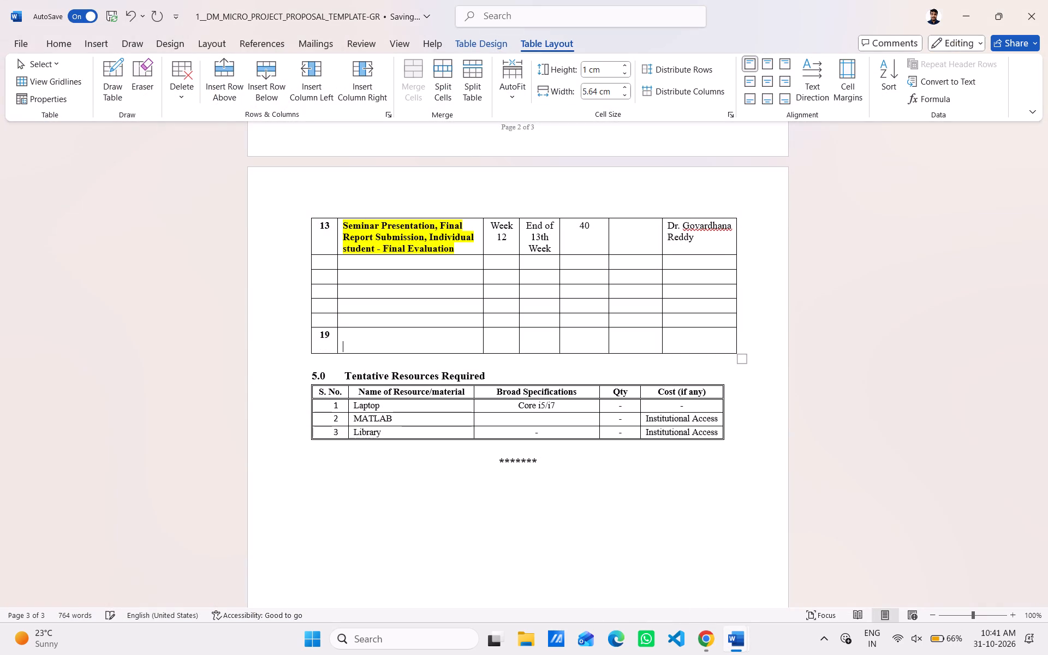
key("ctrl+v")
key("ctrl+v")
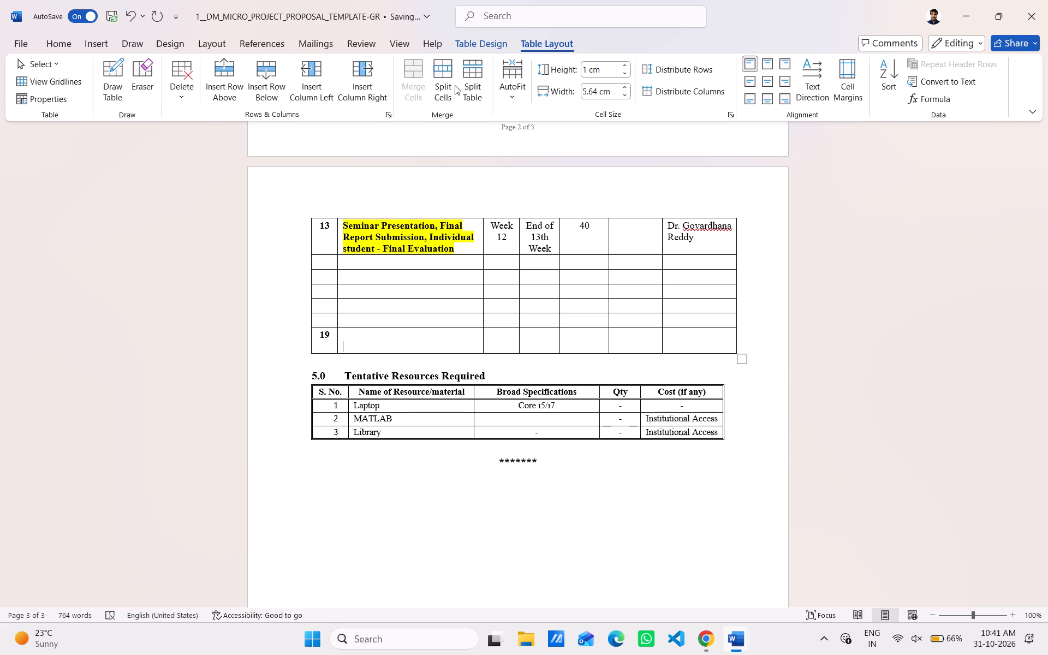
Insert eight blank rows below row 19 of the proposal's action plan table.
left_click(274, 69)
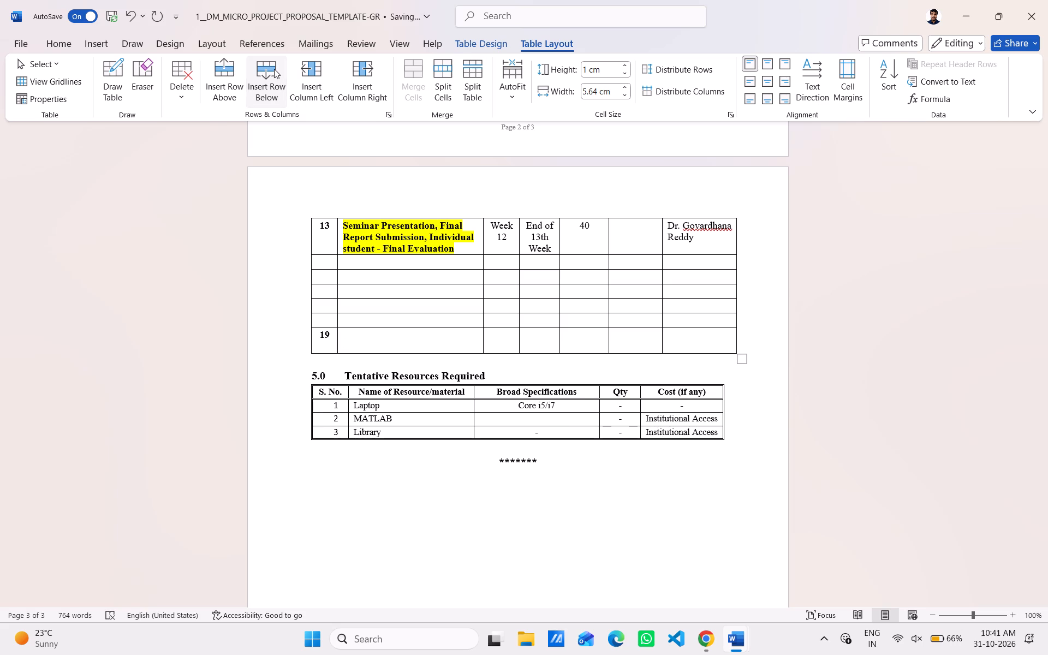
left_click(274, 69)
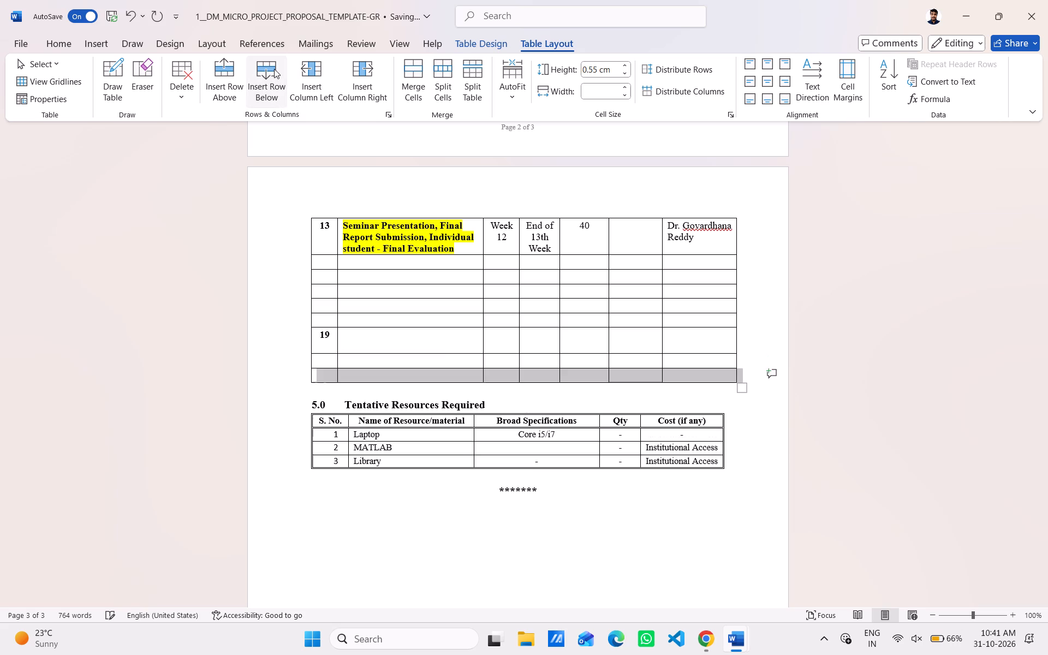
left_click(274, 69)
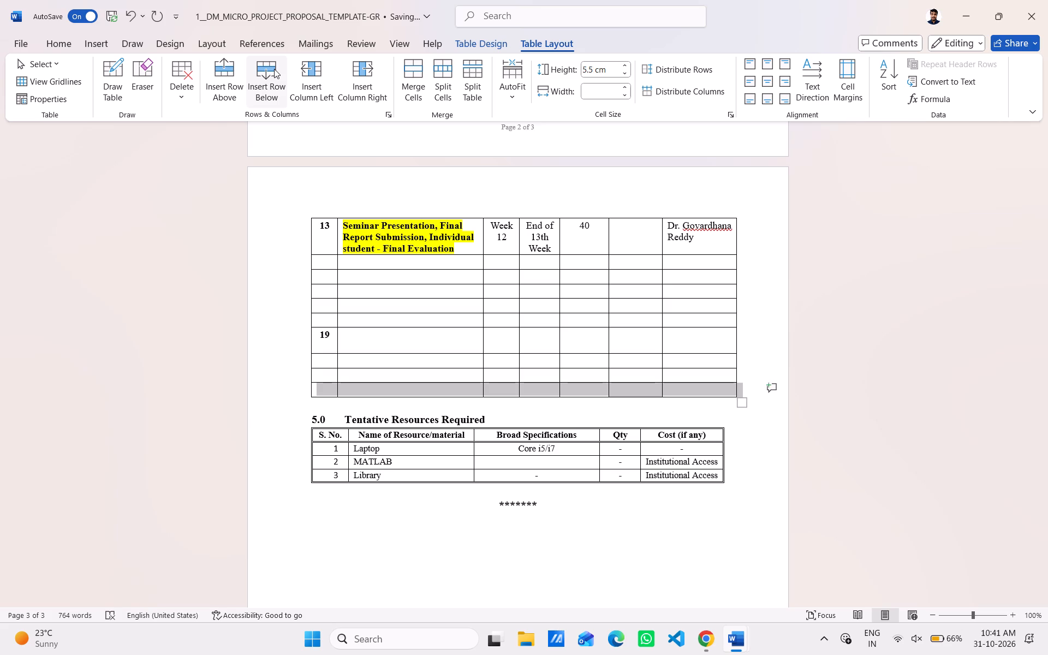
left_click(274, 69)
left_click(274, 69)
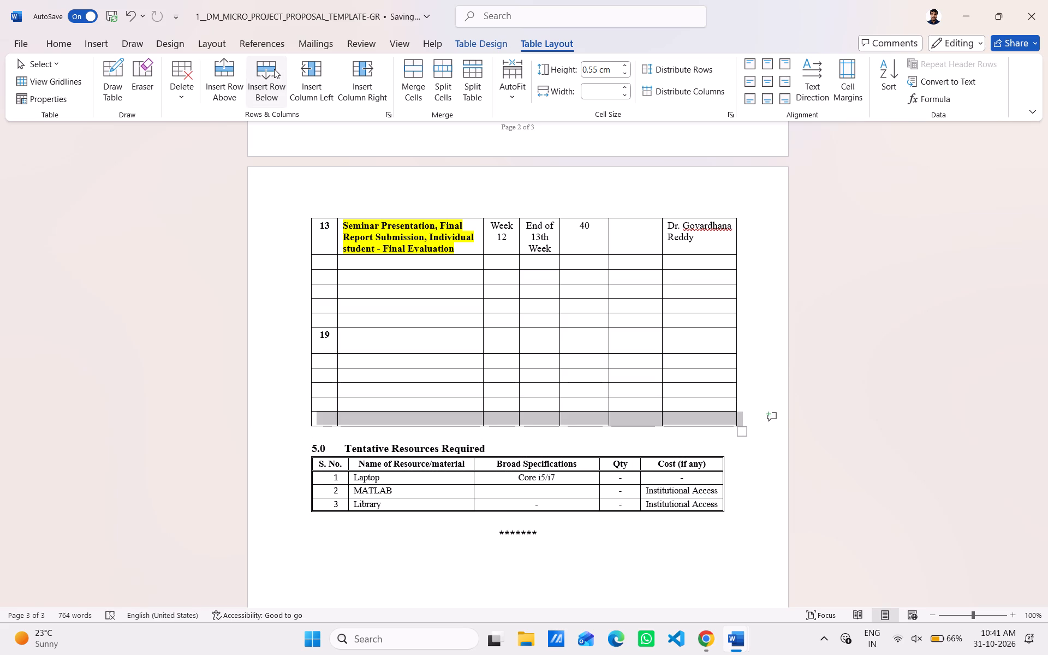
left_click(274, 69)
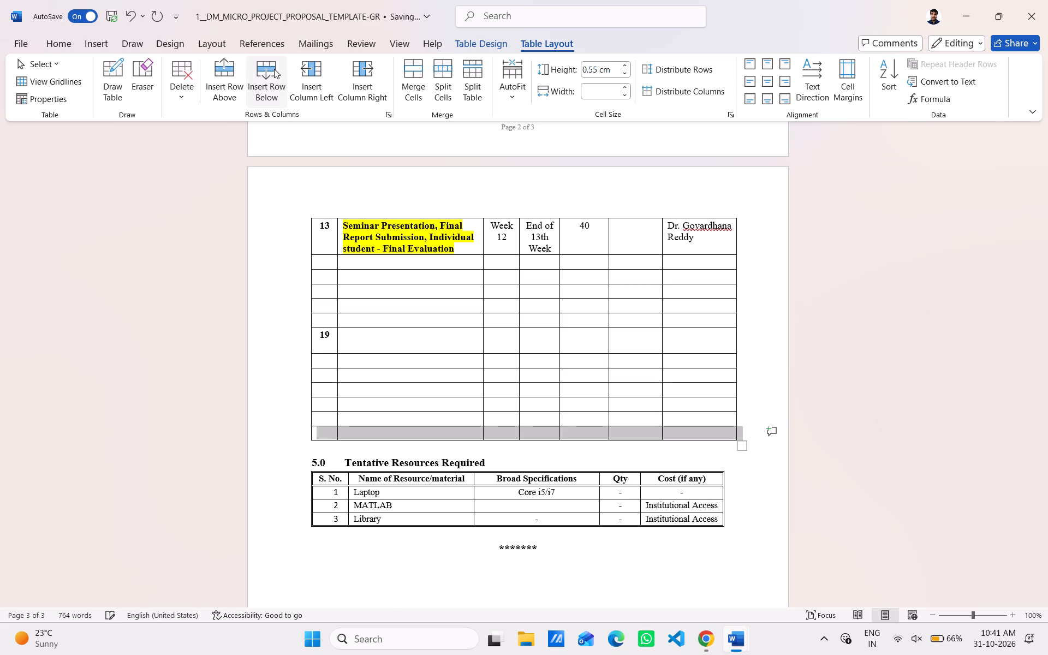
left_click(274, 69)
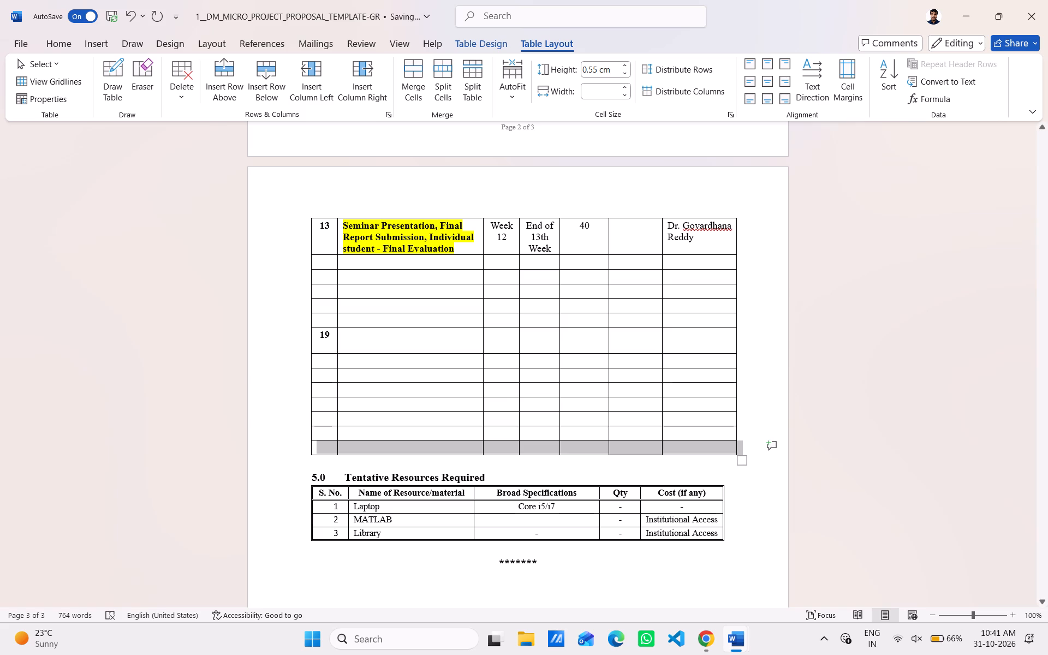
left_click(261, 73)
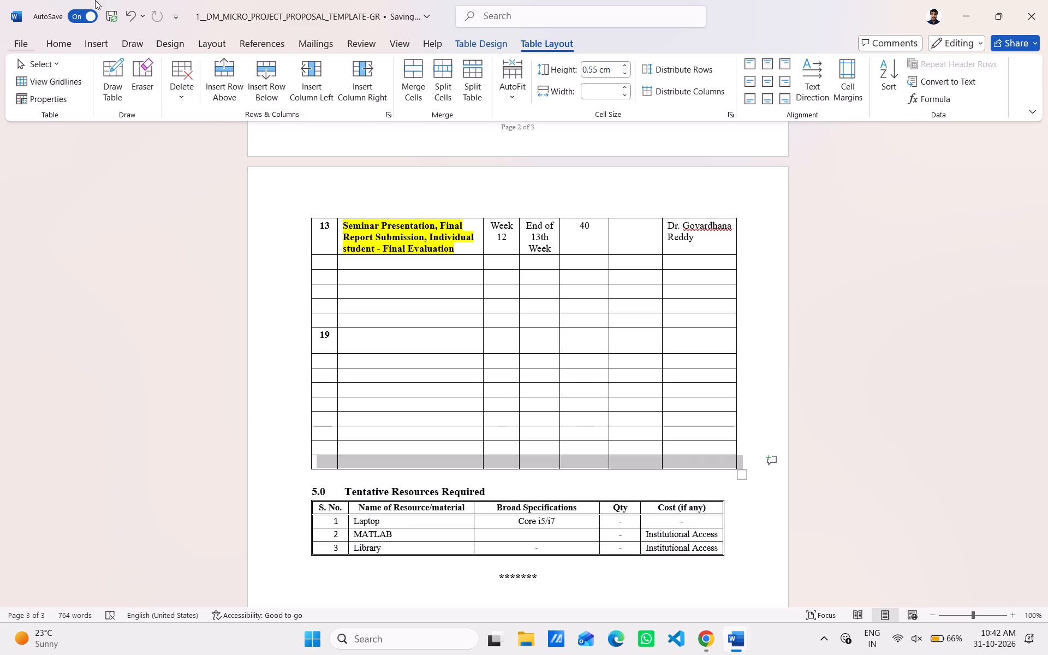
Number the eight blank rows below row 19 from 20 to 27 in the serial number column.
left_click(327, 359)
type("20")
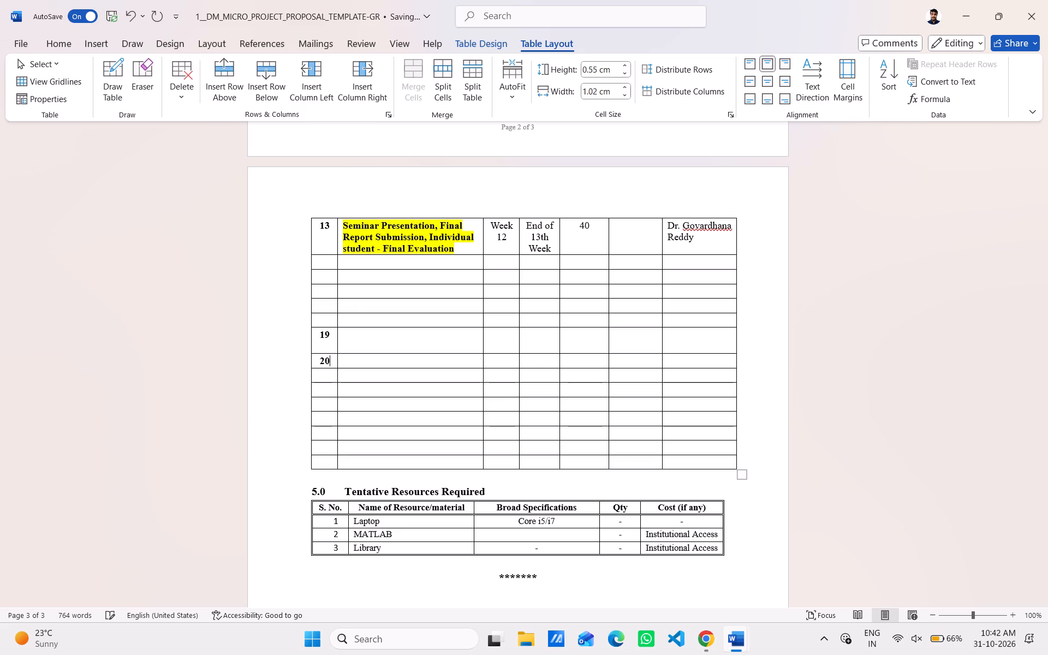
key("Down")
type("21")
key("Down")
type("22")
key("Down")
type("23")
key("Down")
type("24")
key("Down")
type("25")
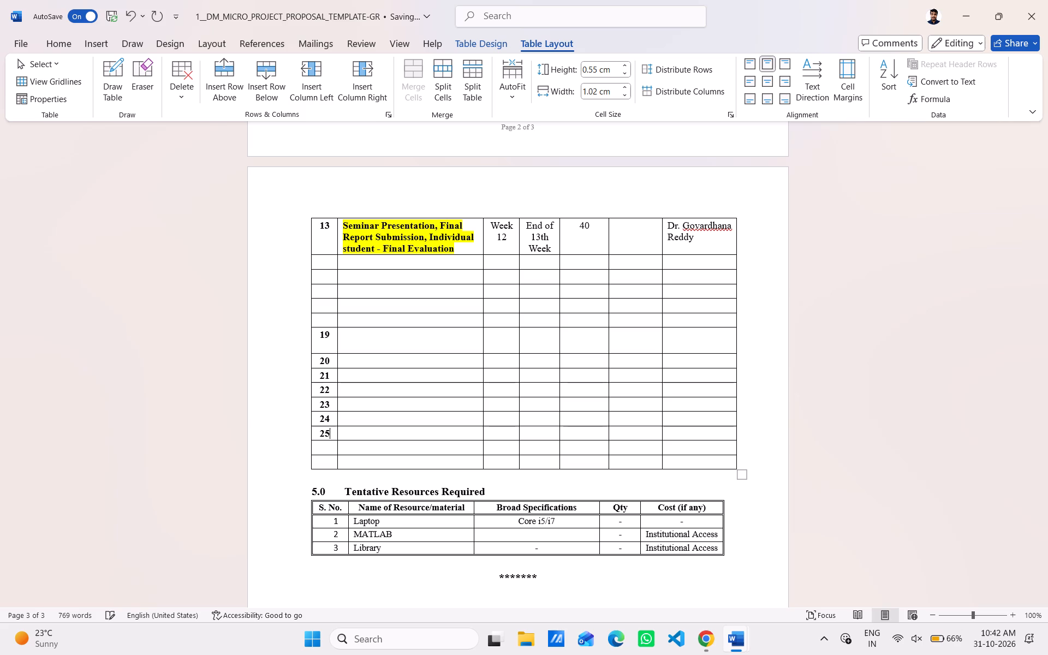
key("Down")
type("26")
key("Down")
type("27")
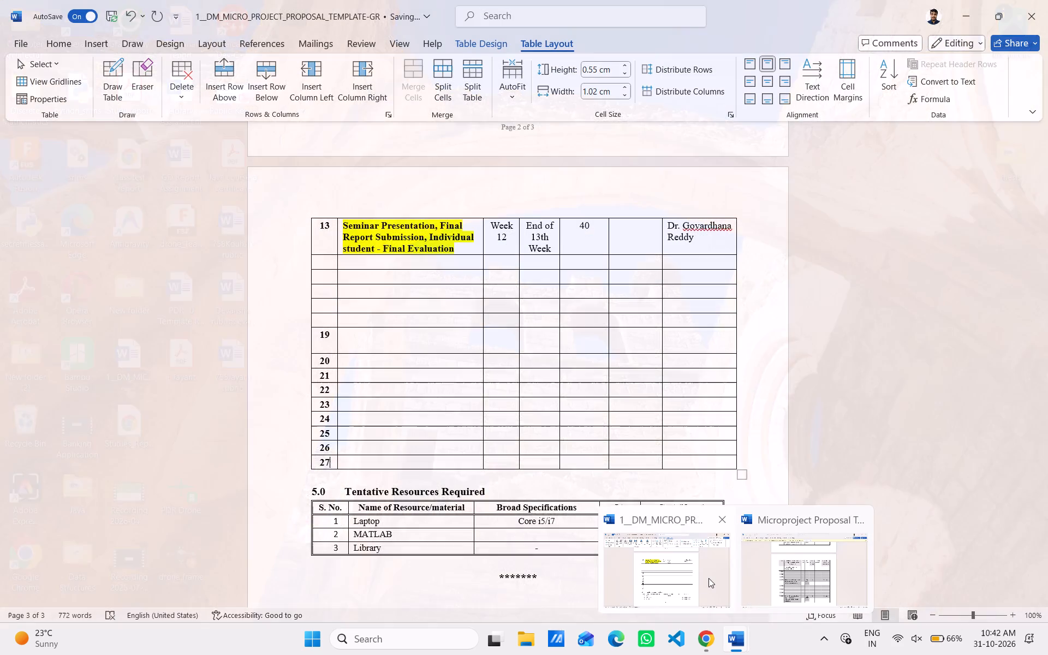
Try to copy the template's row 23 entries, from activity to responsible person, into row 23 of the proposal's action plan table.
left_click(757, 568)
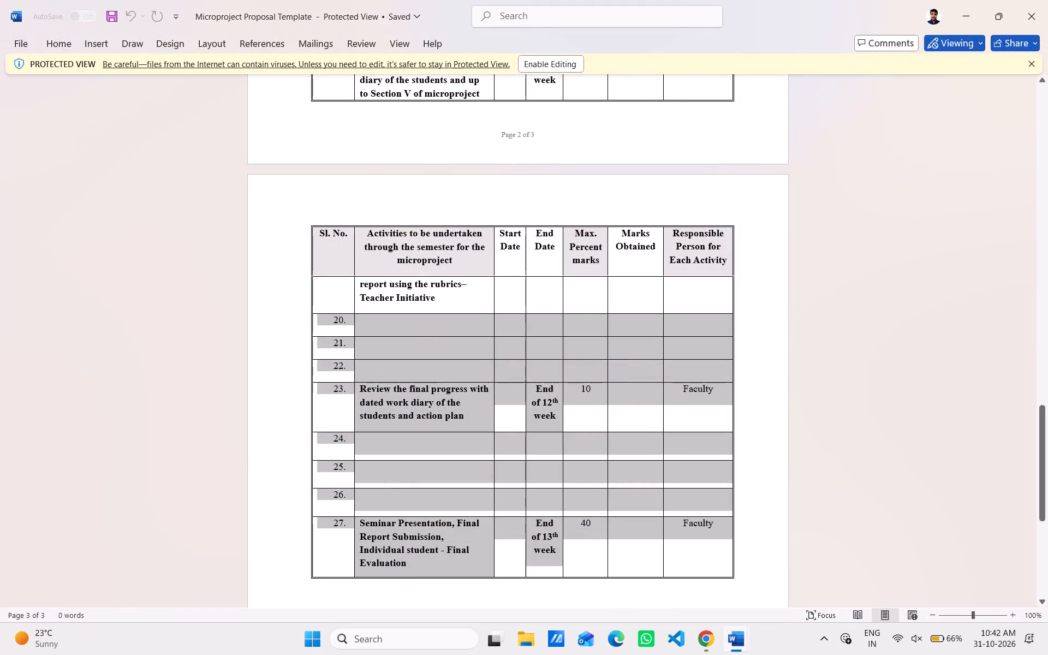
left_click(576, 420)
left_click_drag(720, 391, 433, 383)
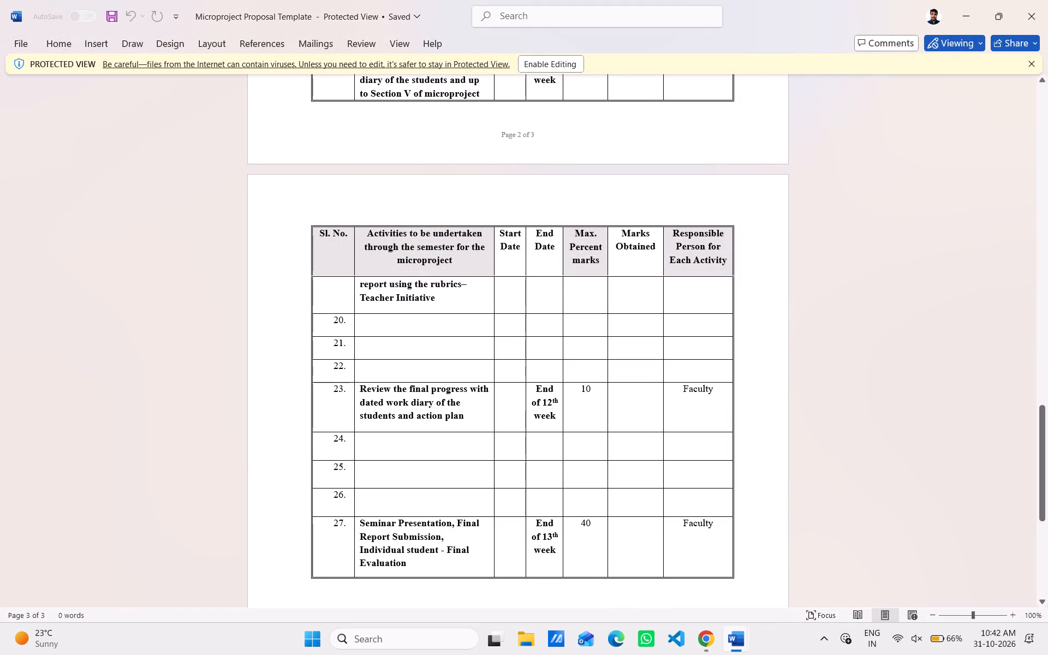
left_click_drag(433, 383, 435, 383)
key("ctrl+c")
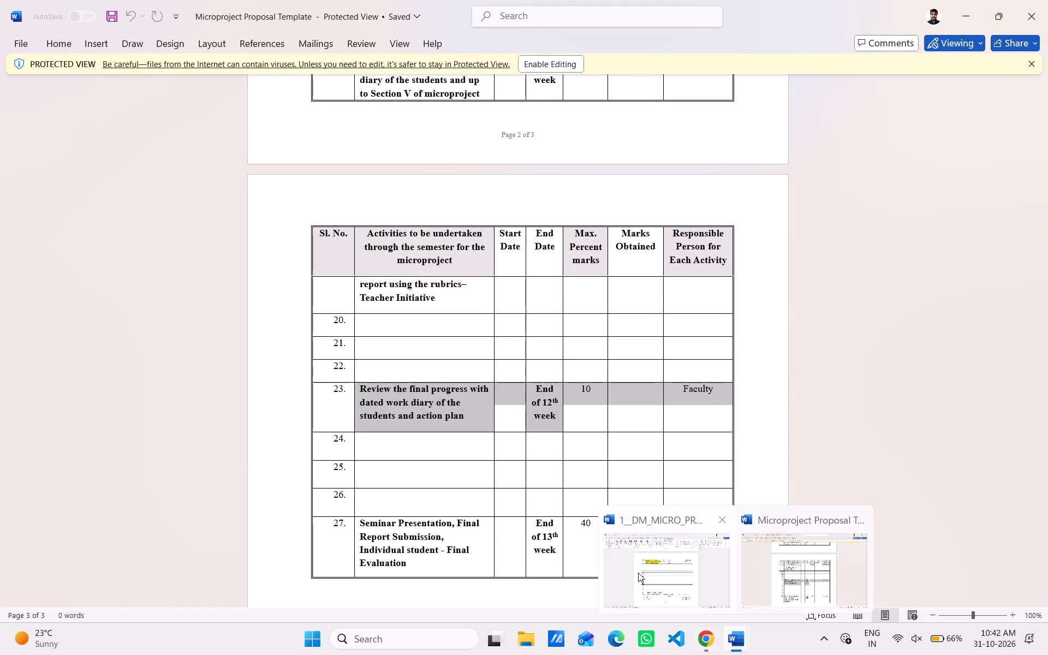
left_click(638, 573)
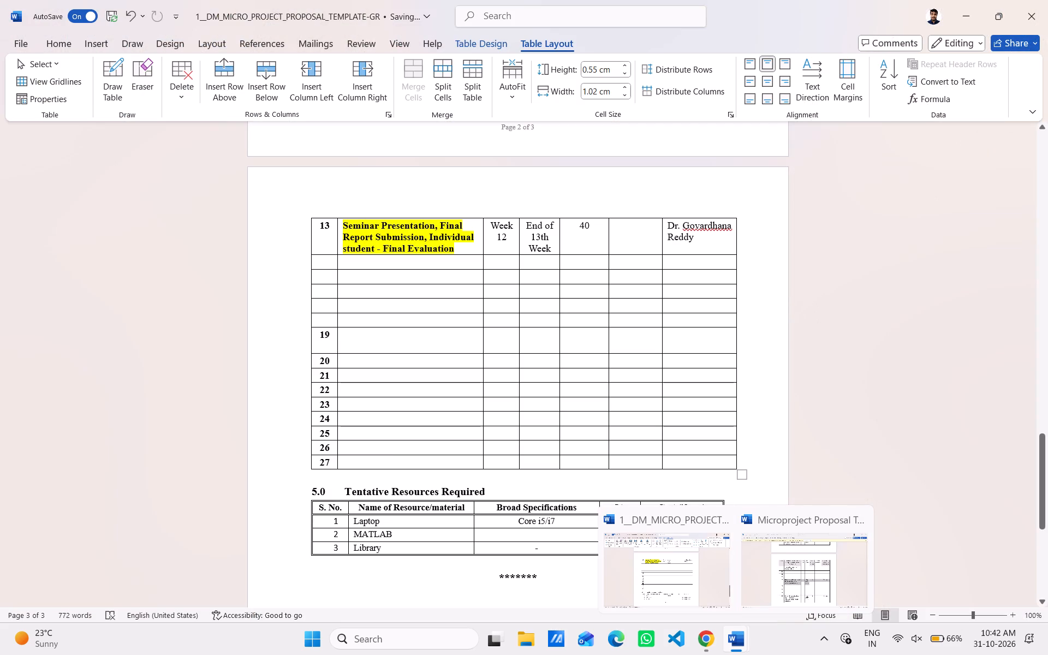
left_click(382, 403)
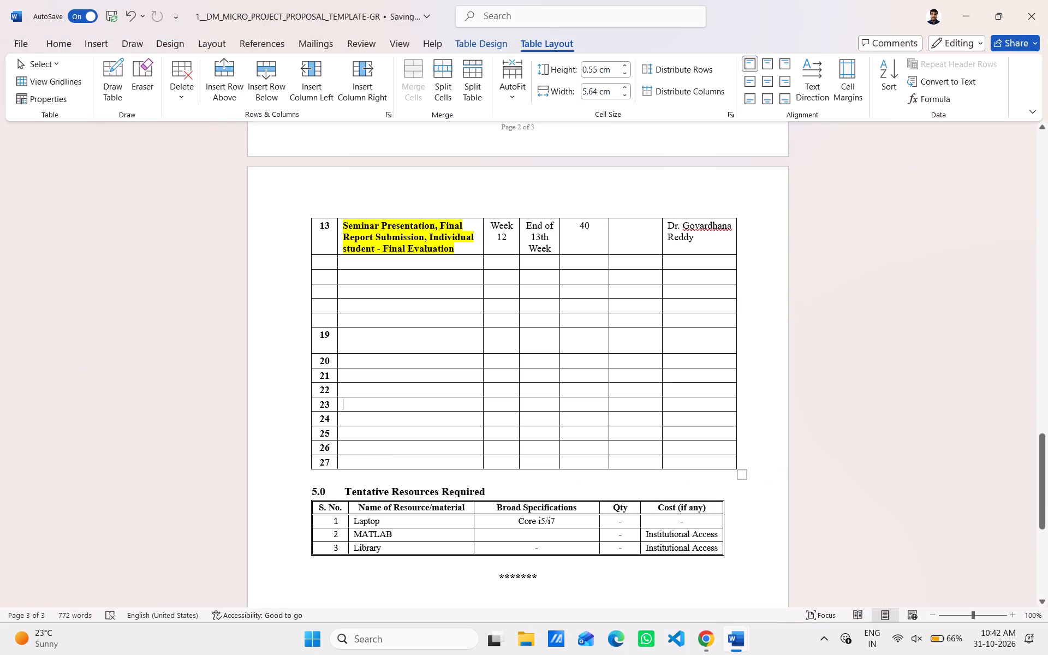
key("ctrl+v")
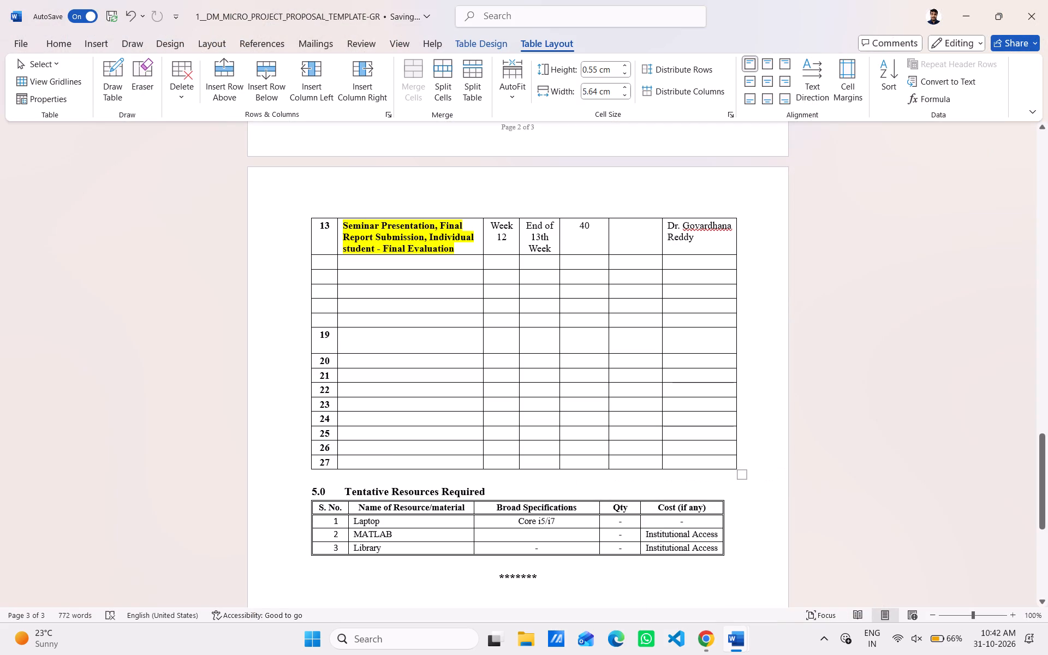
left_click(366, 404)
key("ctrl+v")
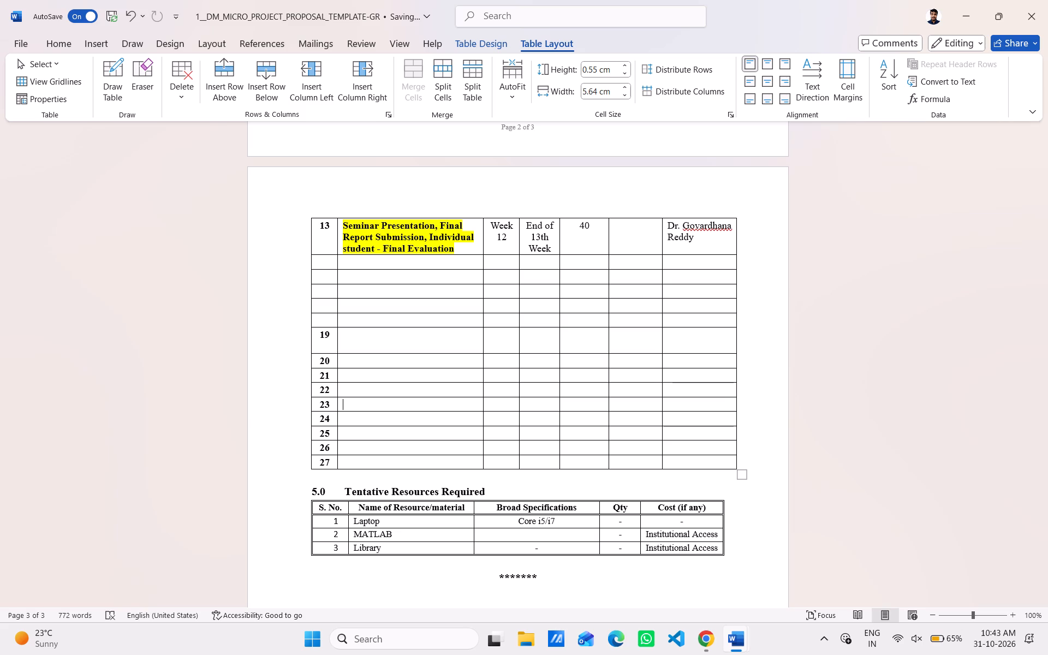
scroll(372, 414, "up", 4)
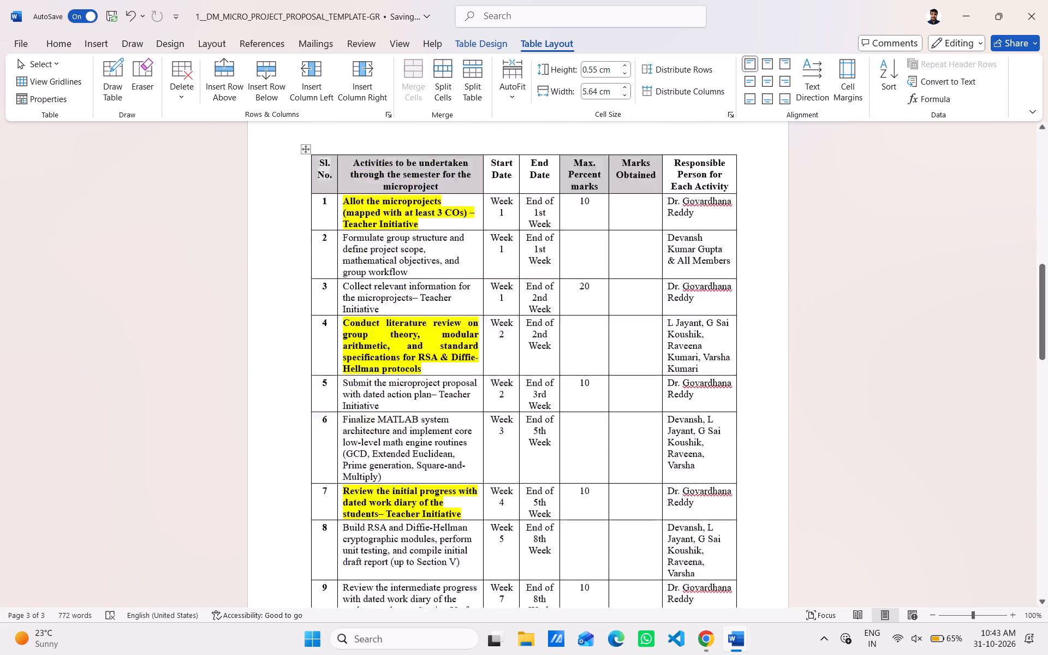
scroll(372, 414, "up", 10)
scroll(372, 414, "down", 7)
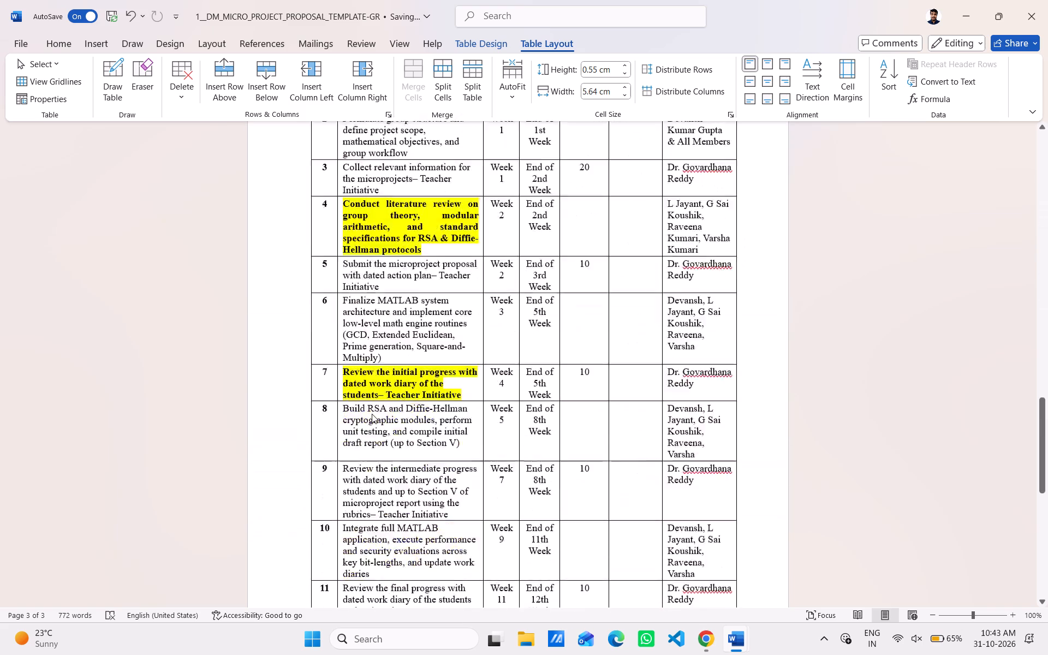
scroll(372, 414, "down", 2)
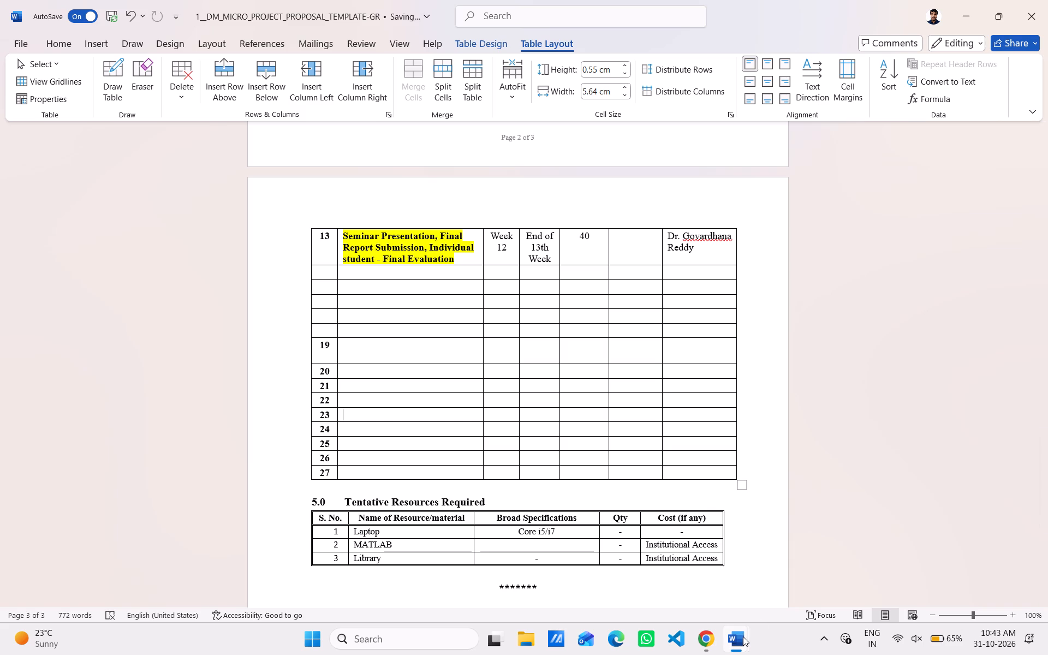
Copy the template's row 23 activity "Review the final progress with dated work diary of the students and action plan" into the proposal's row 23, without a trailing blank line.
left_click(779, 588)
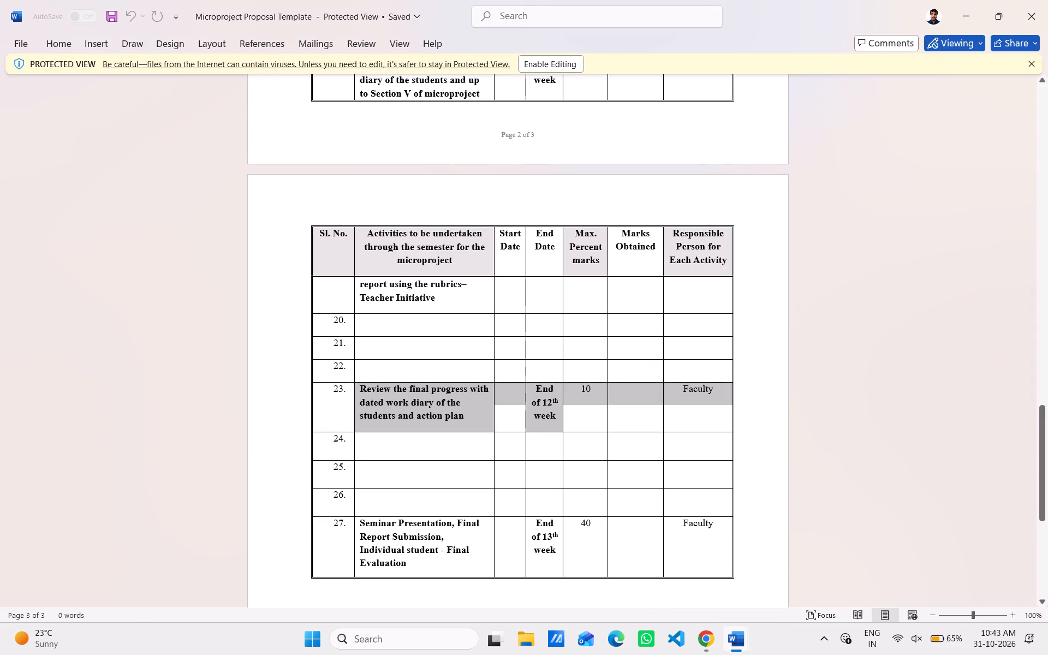
left_click(462, 408)
left_click_drag(466, 419, 362, 390)
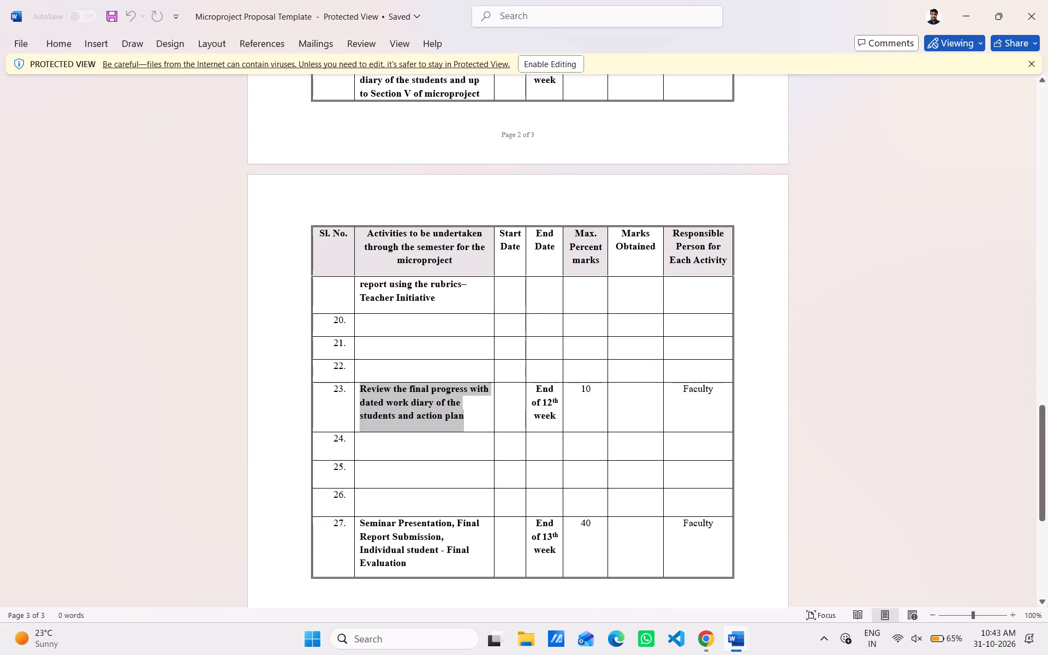
left_click_drag(362, 390, 350, 388)
left_click(419, 419)
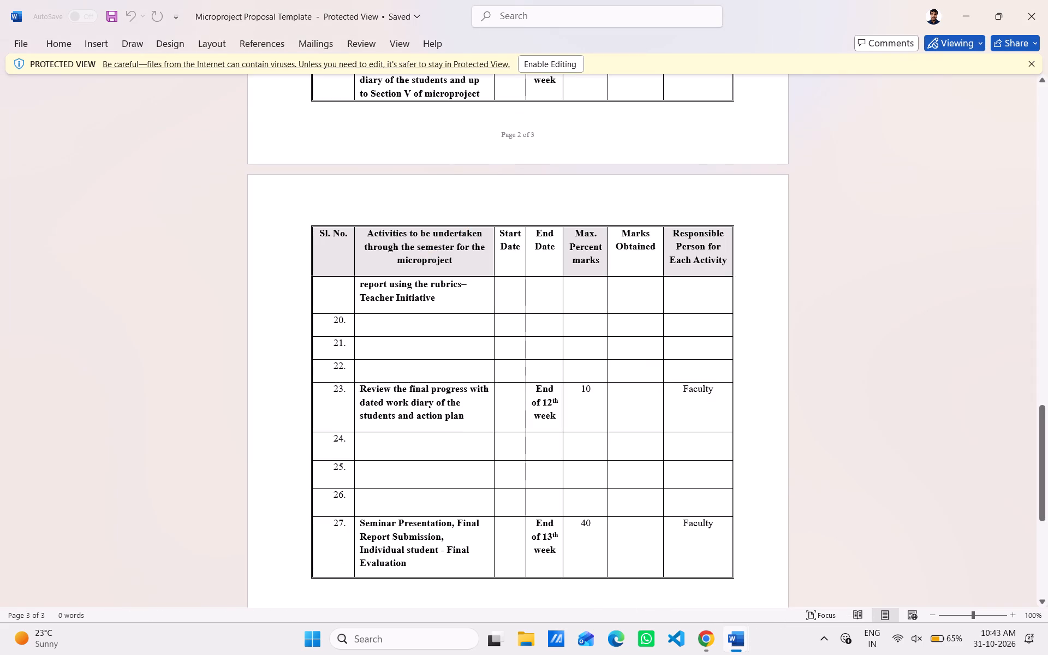
left_click_drag(461, 415, 368, 394)
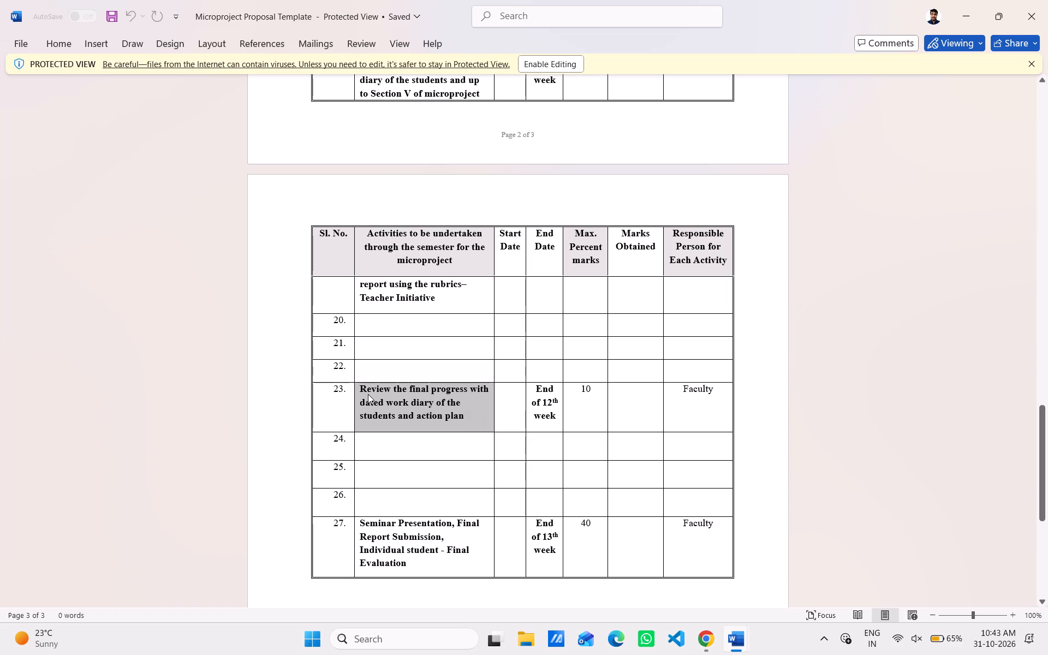
key("ctrl+c")
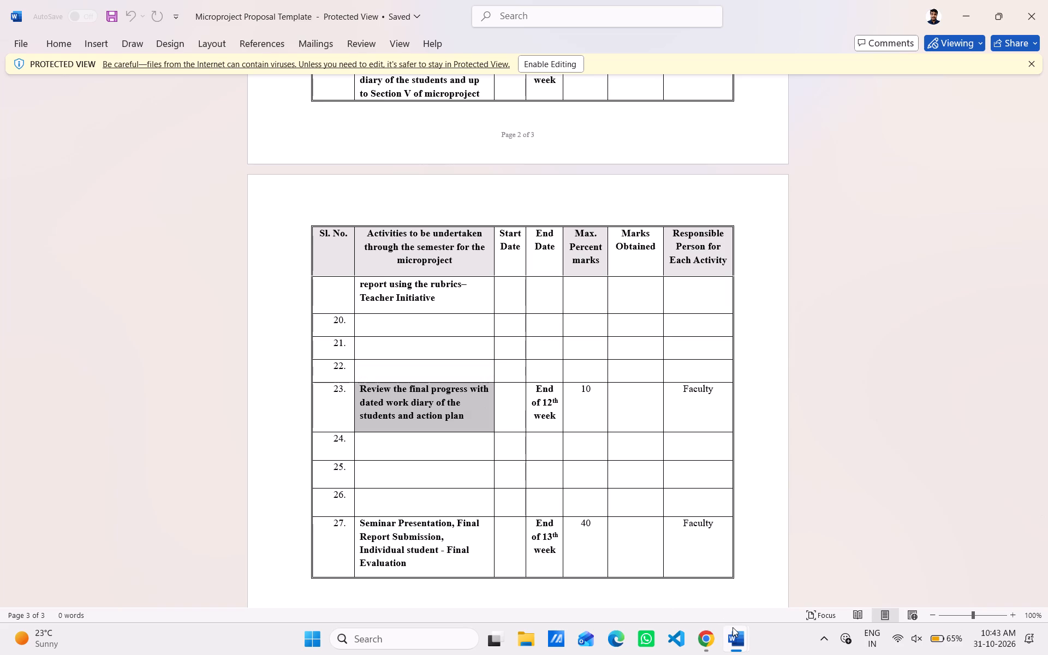
left_click(695, 608)
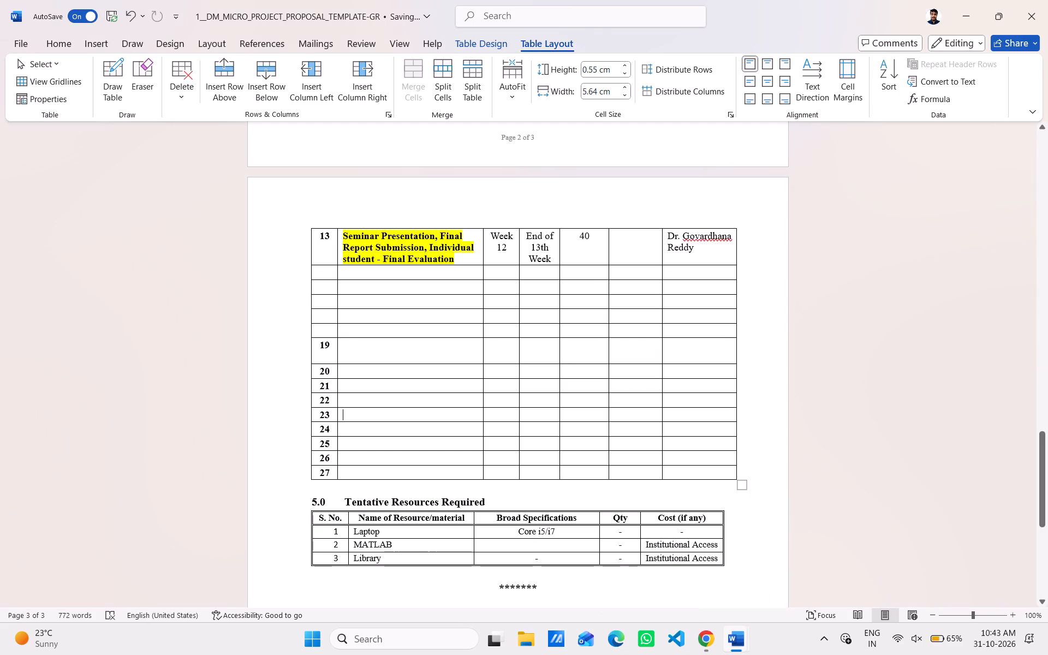
key("ctrl+v")
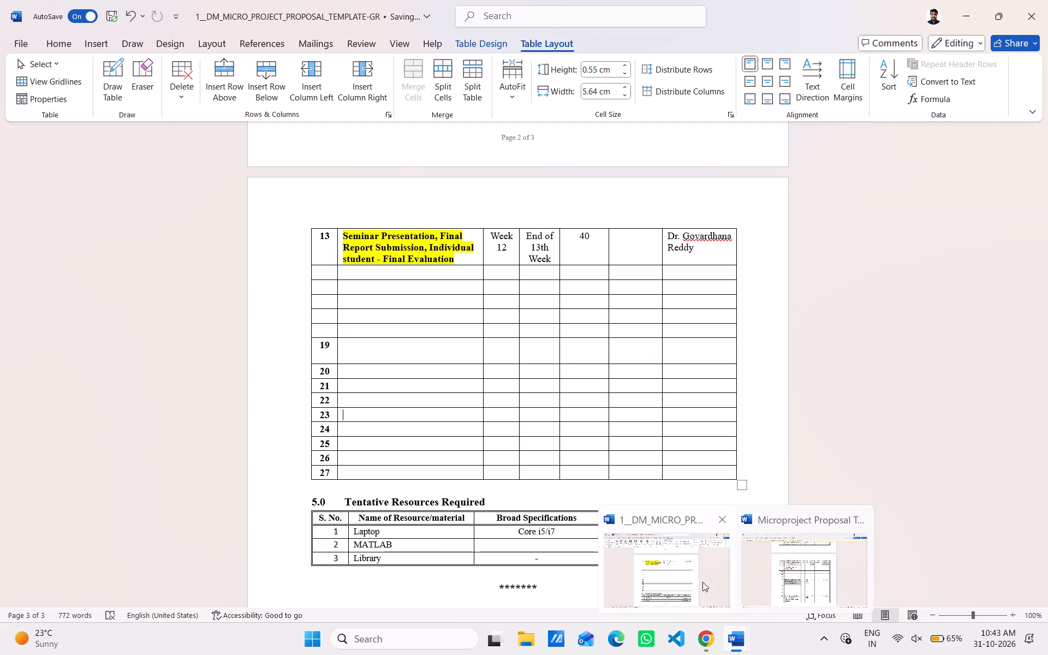
left_click(809, 582)
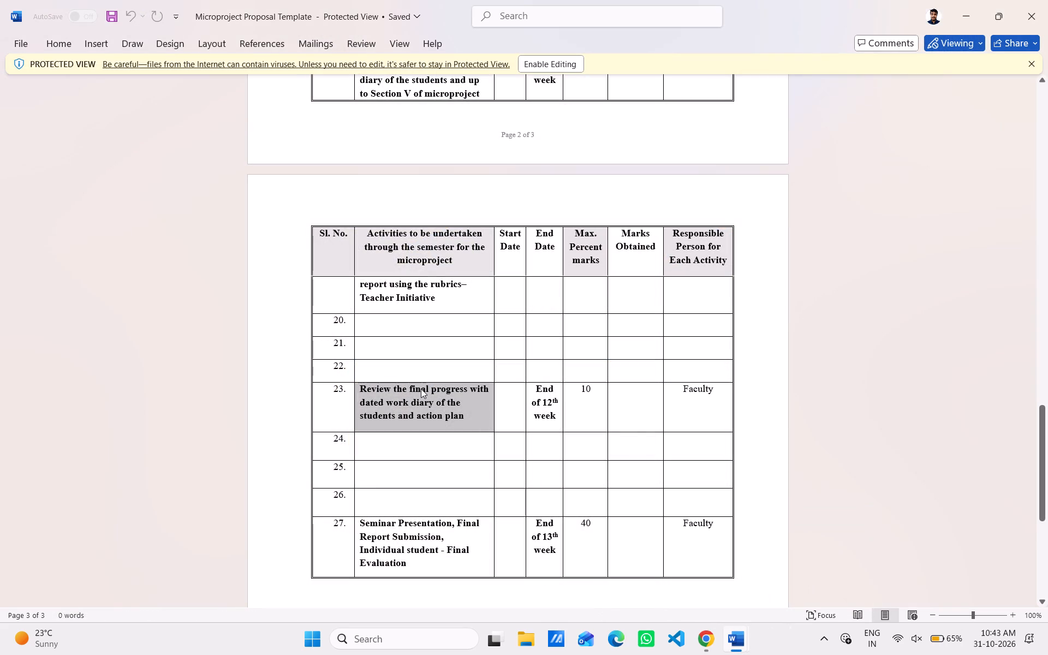
right_click(421, 389)
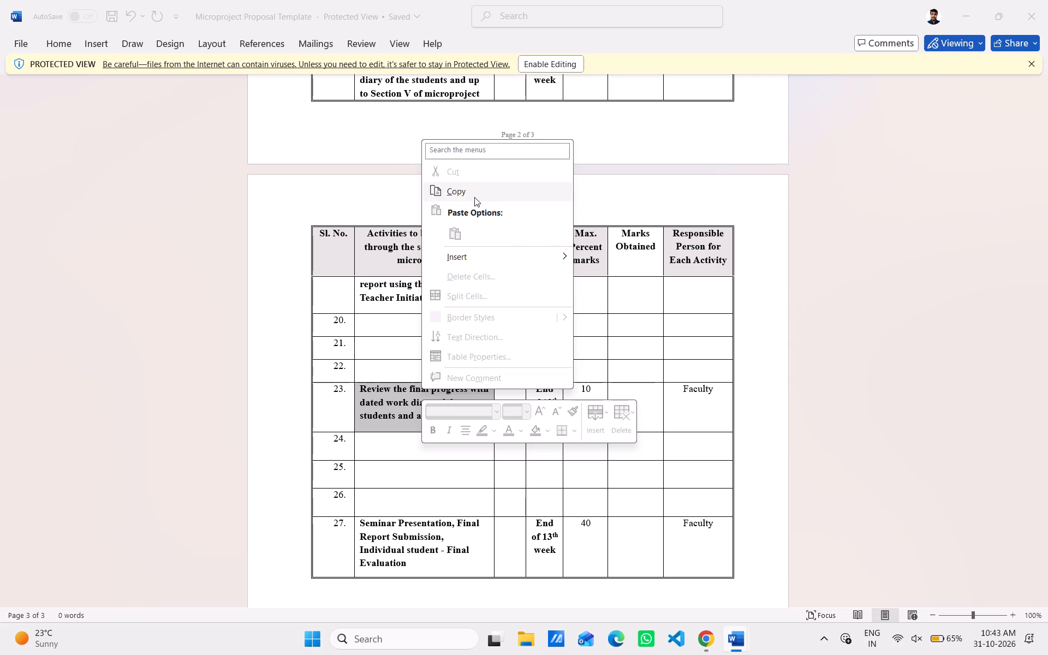
left_click(474, 197)
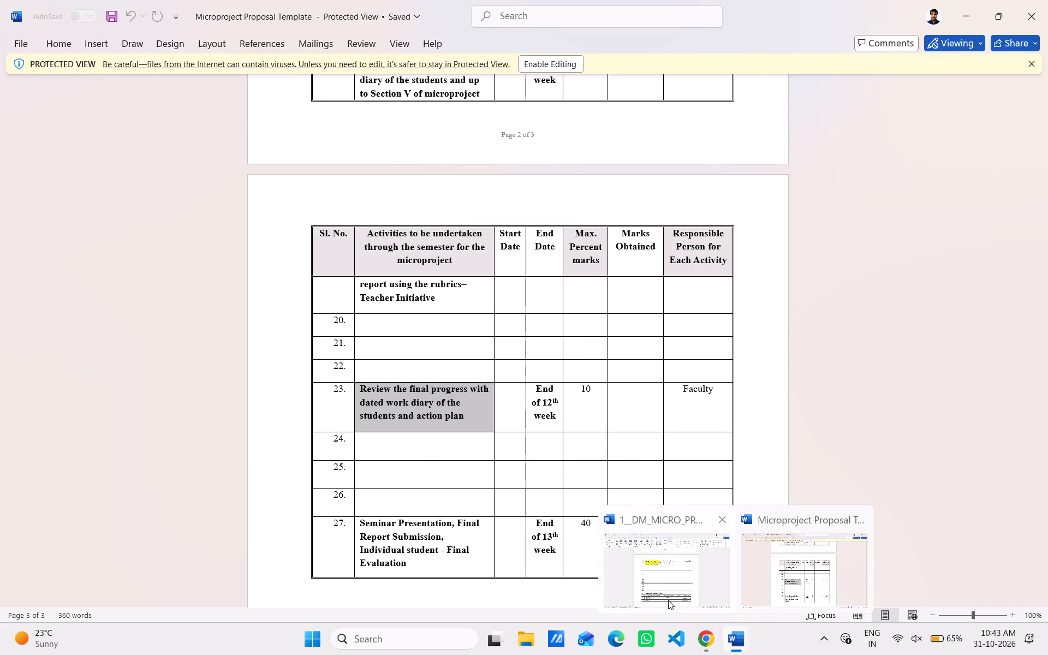
left_click(668, 600)
key("ctrl+v")
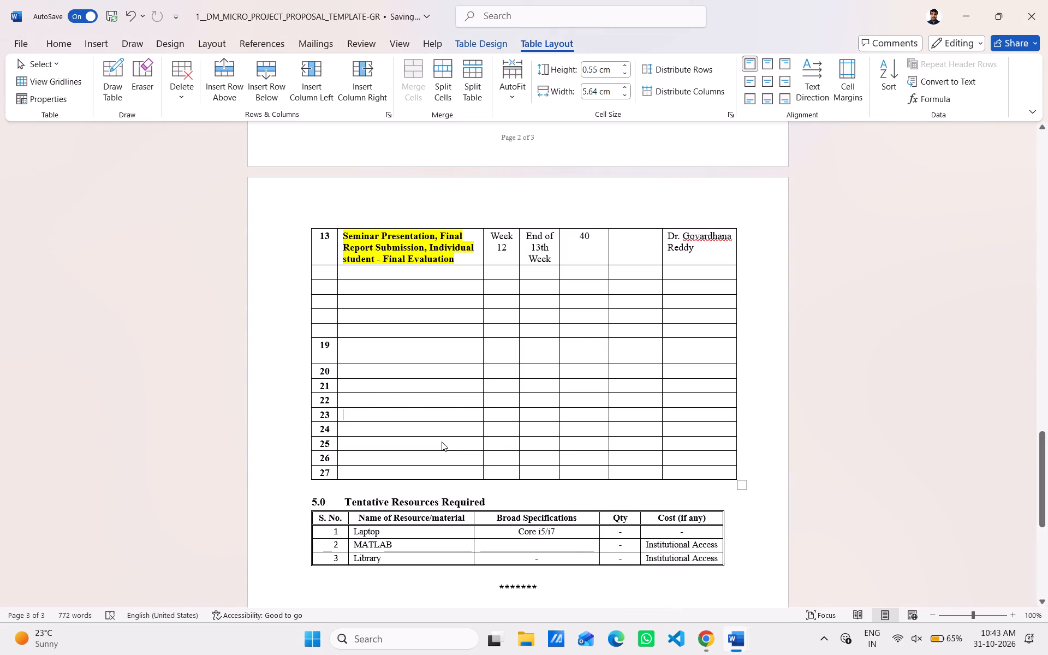
key("Delete")
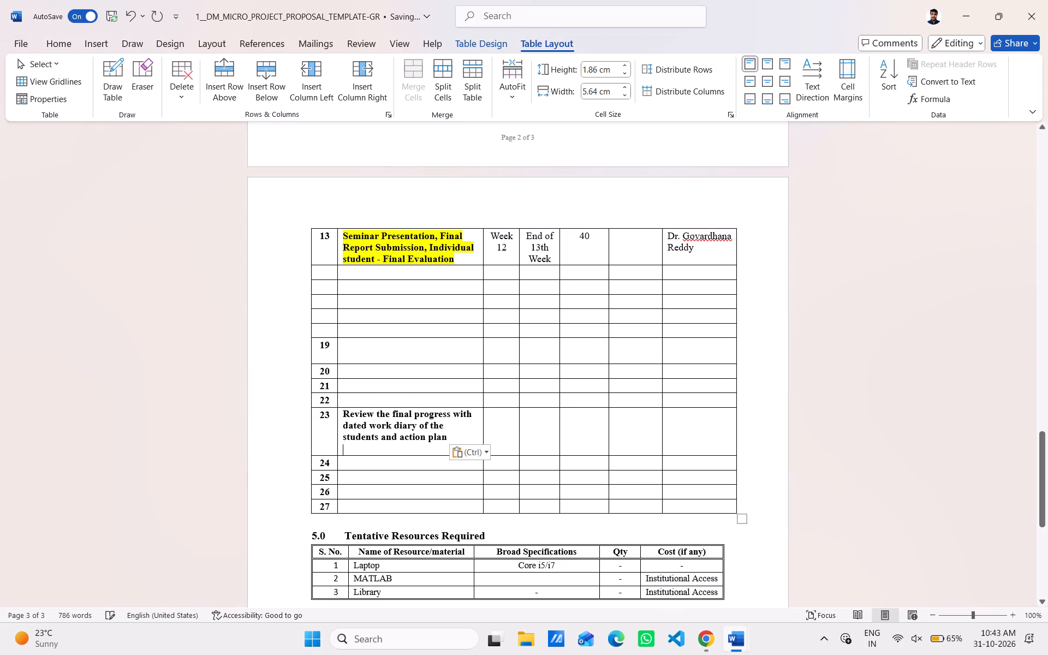
key("BackSpace")
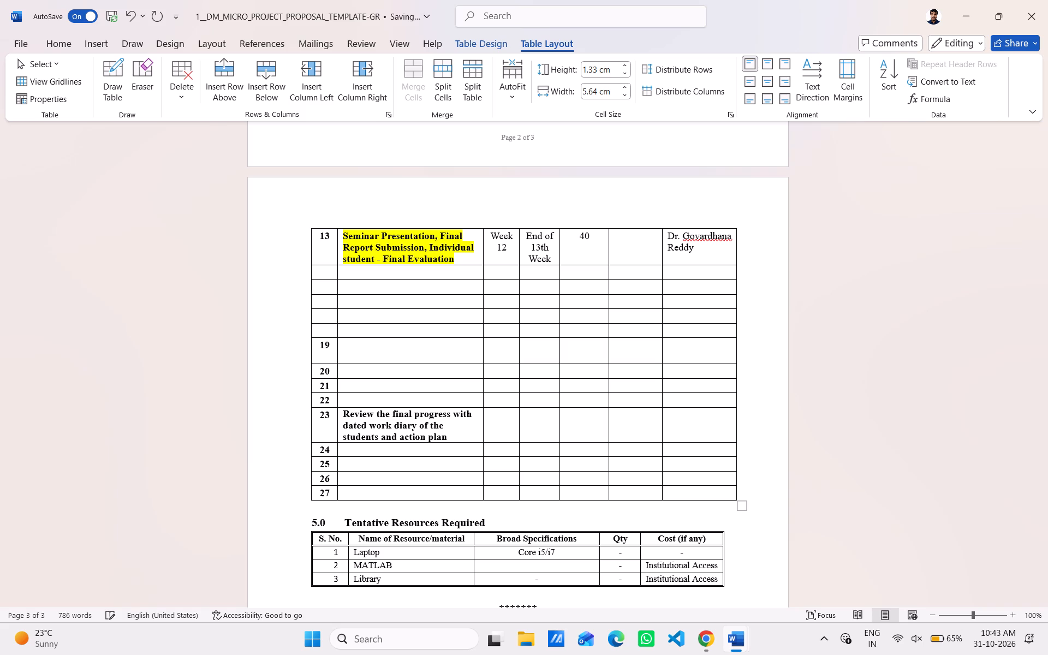
Justify the row 23 activity text in the proposal's action plan table and highlight it in yellow.
left_click_drag(452, 435, 358, 416)
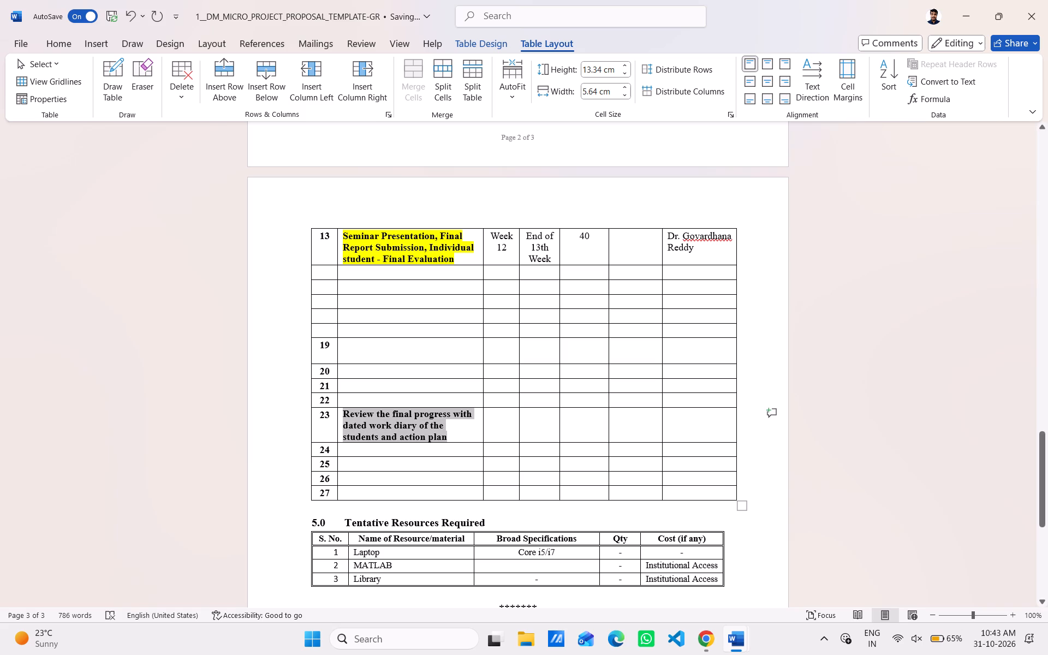
key("ctrl+j")
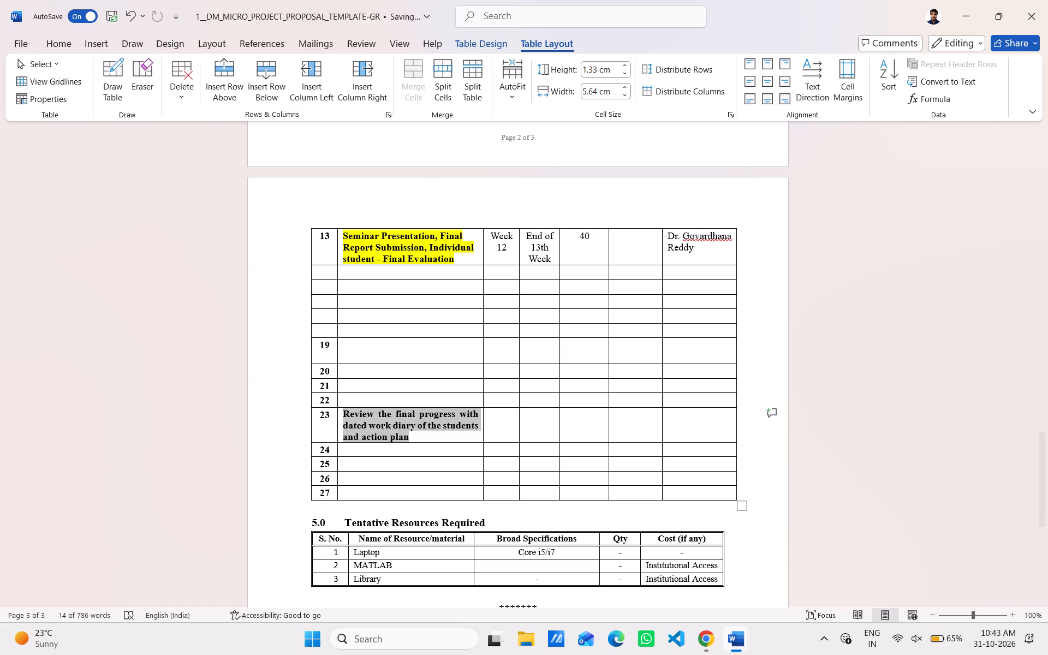
left_click(73, 45)
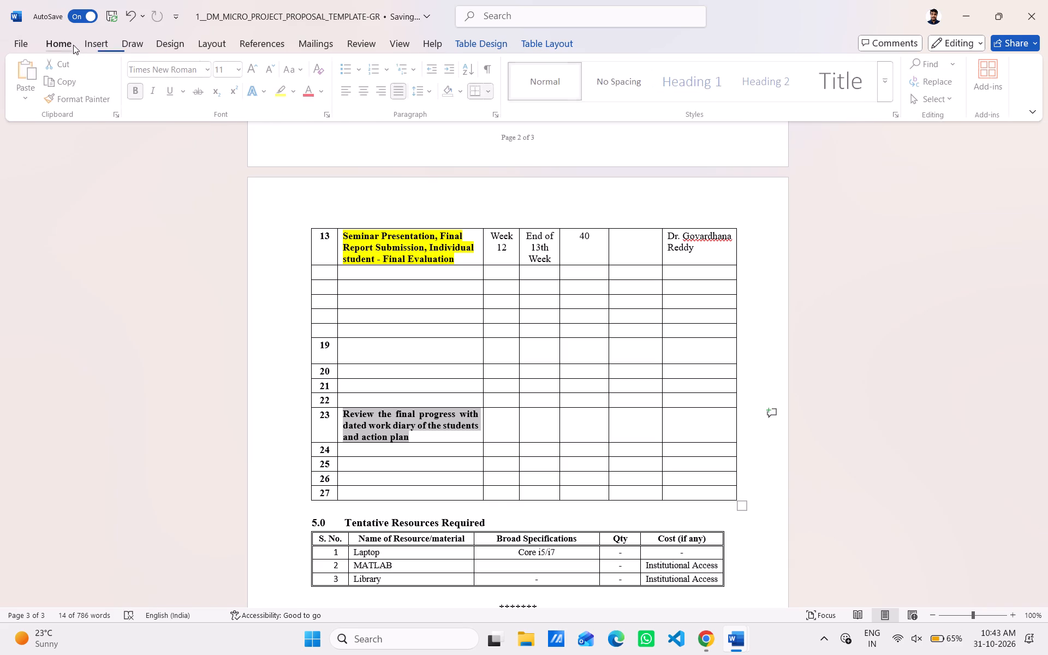
left_click(289, 93)
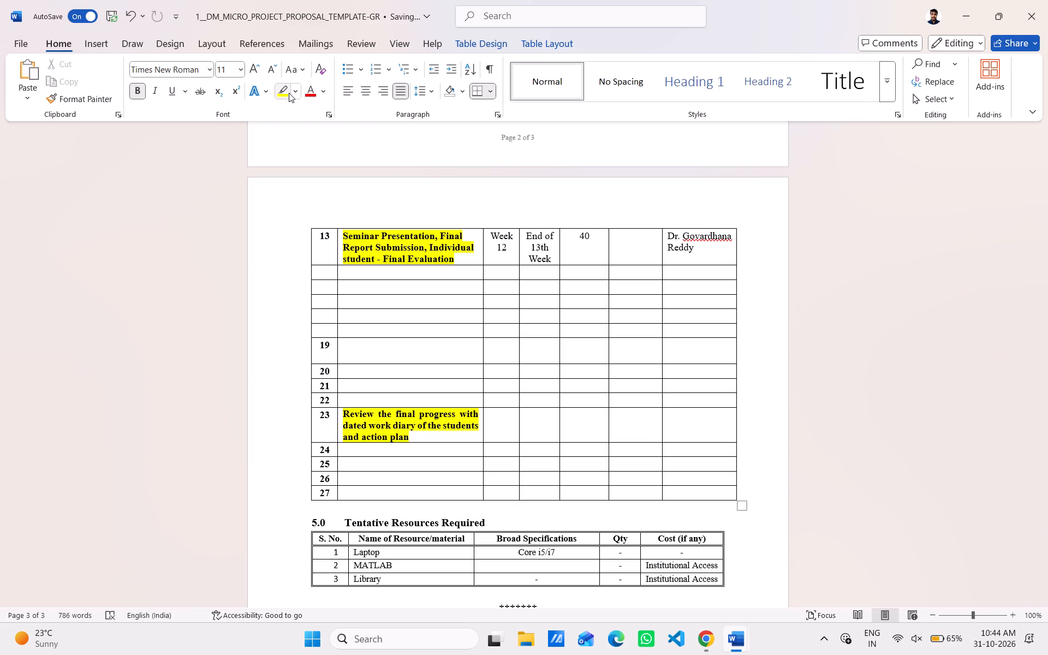